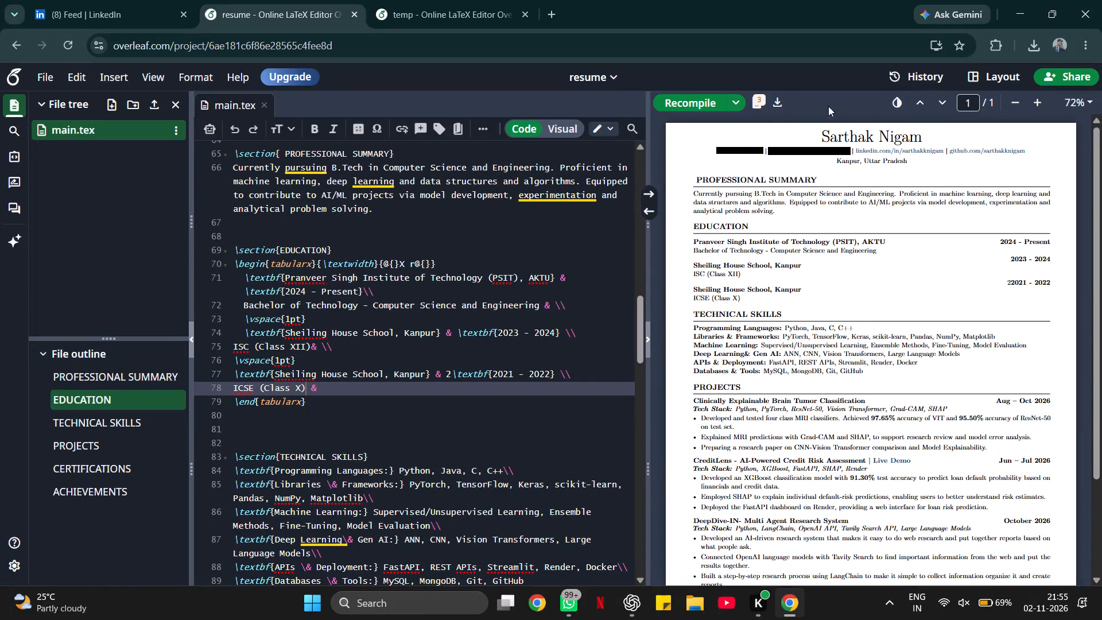
# Download the compiled PDF of the resume project.
pyautogui.click(778, 105)
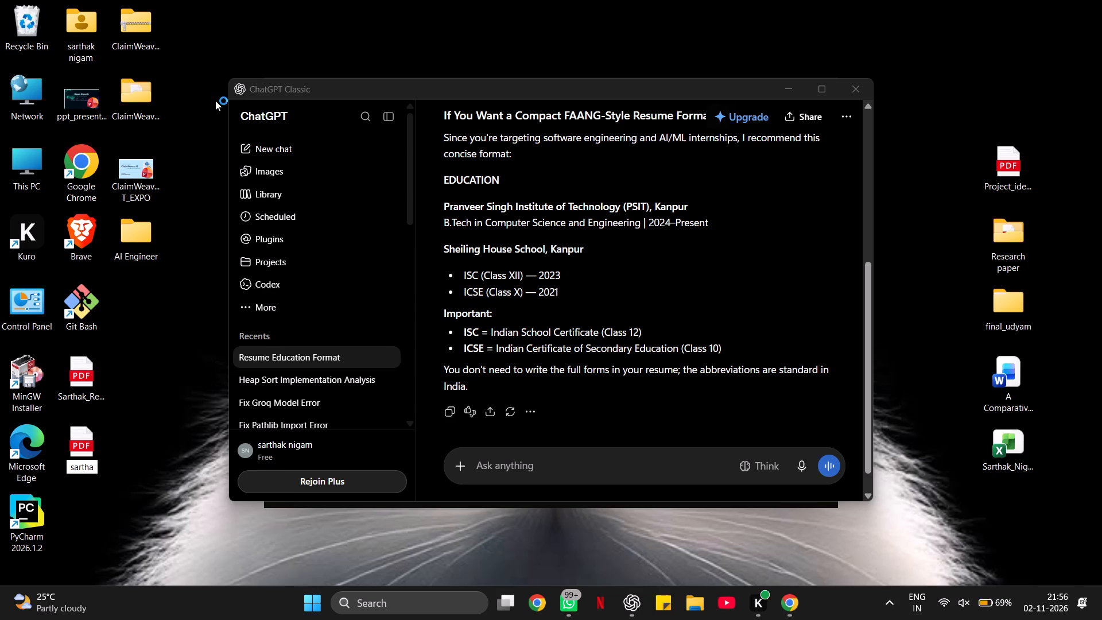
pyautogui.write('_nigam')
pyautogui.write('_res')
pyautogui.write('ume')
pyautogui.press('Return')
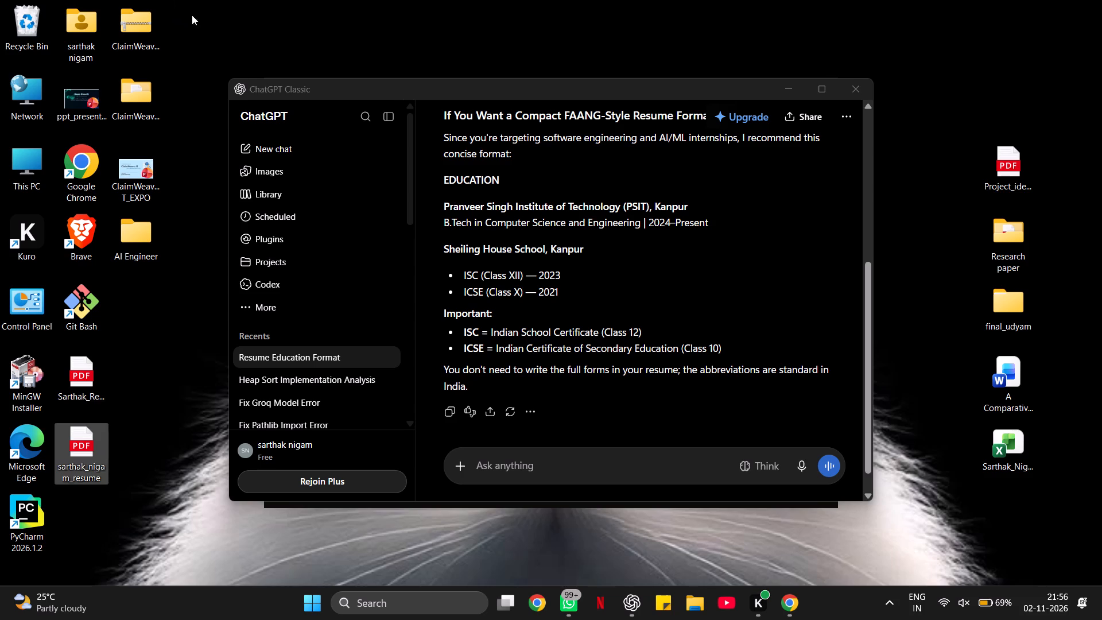
pyautogui.click(175, 410)
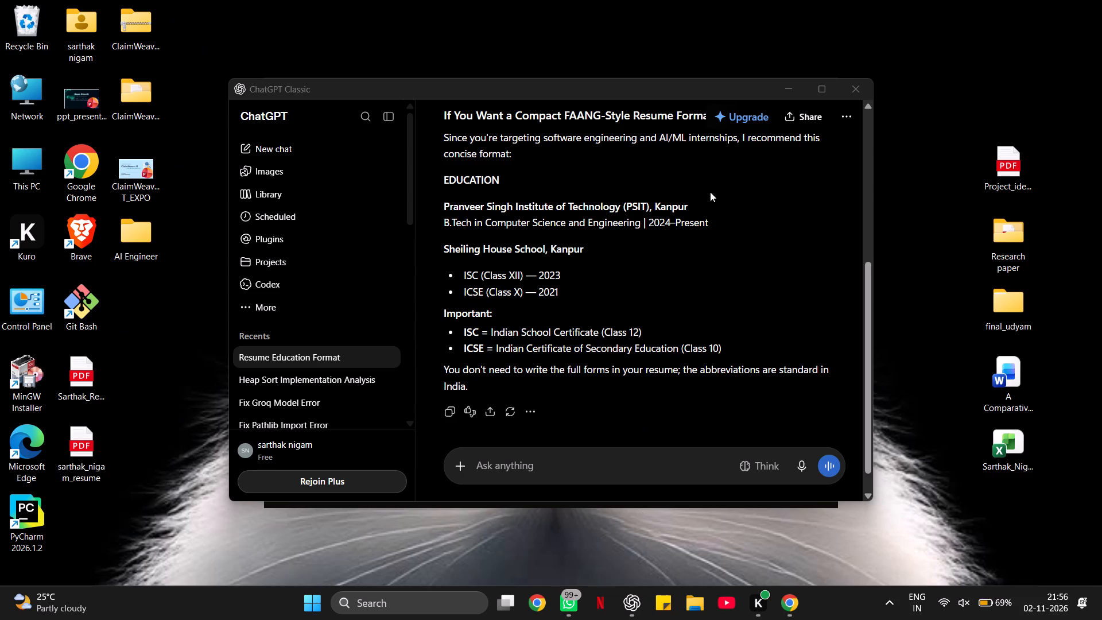
# Return to Chrome, open the temp project, and examine its LaTeX source from the preamble down to the education section.
pyautogui.click(791, 610)
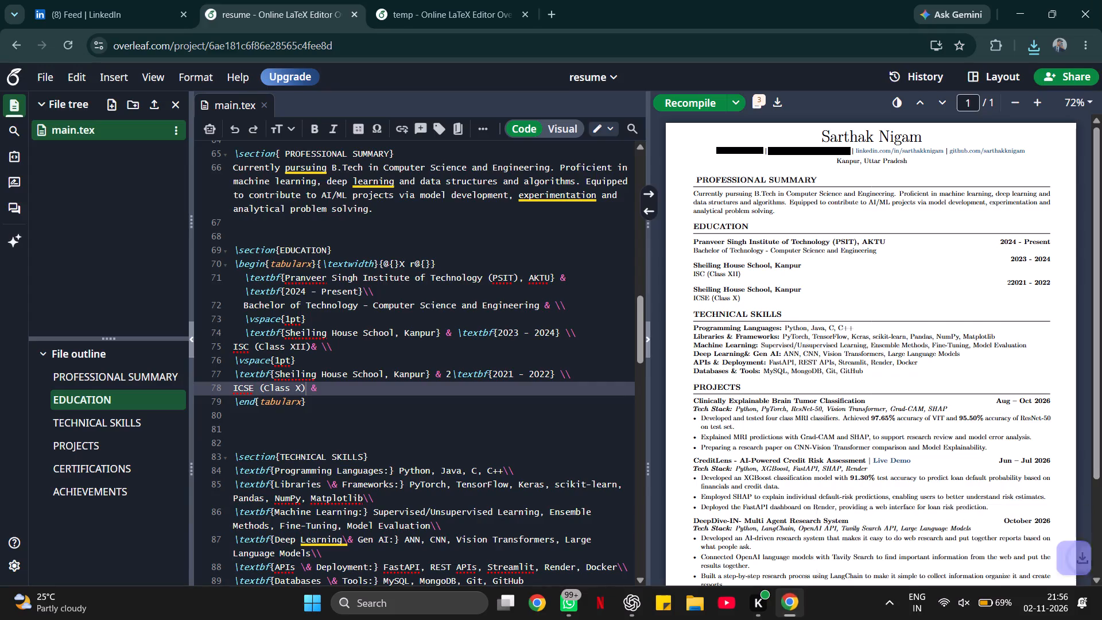
pyautogui.click(453, 0)
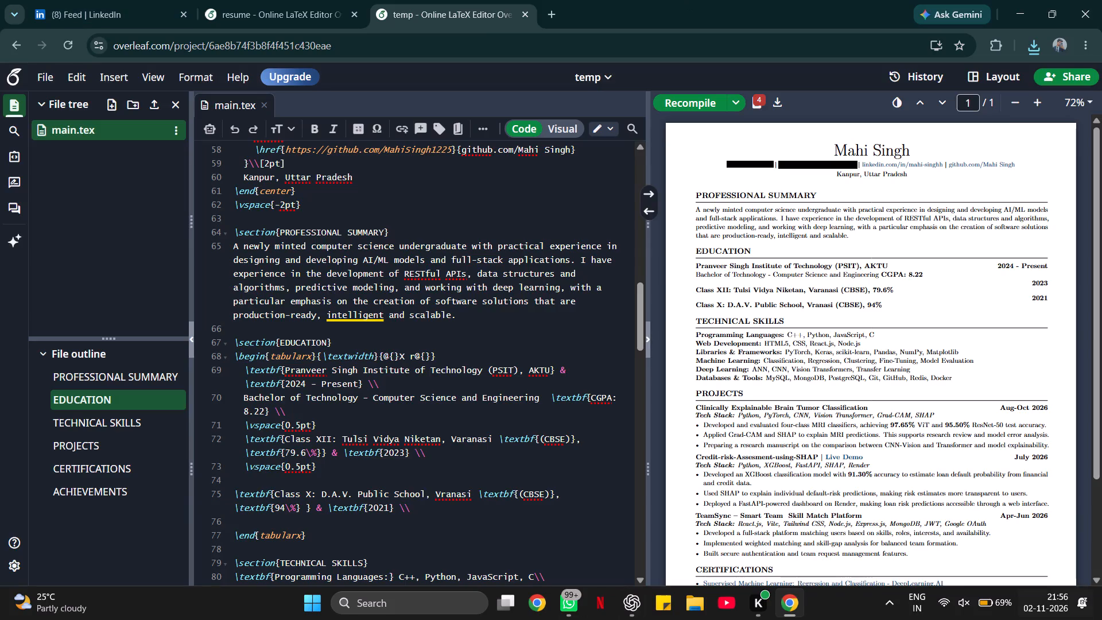
pyautogui.scroll(9, 467, 403)
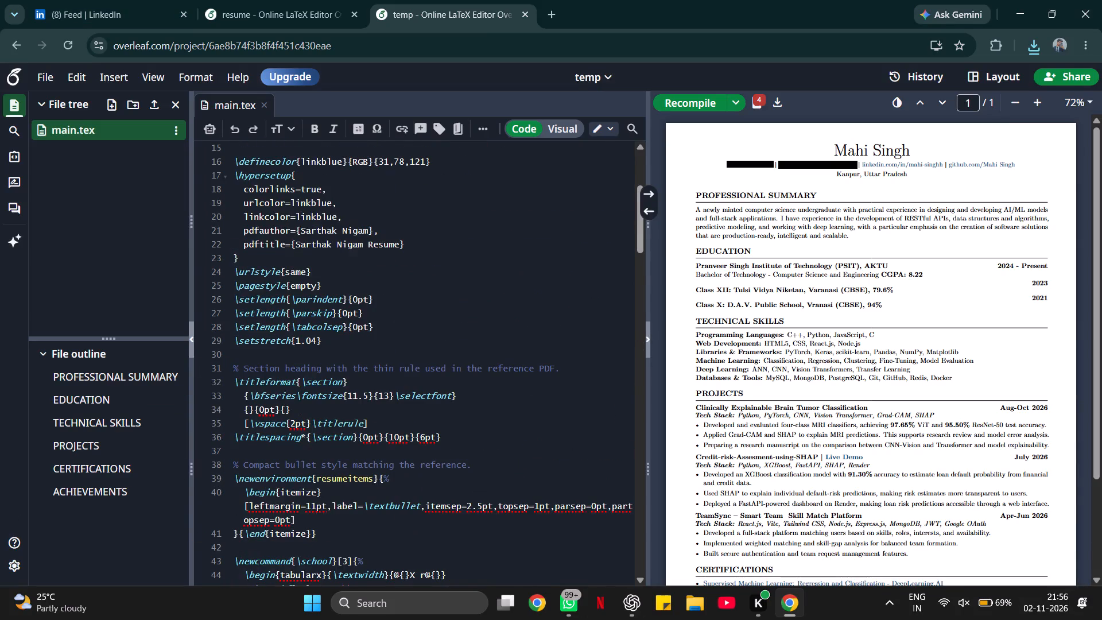
pyautogui.scroll(4, 481, 404)
pyautogui.scroll(-8, 481, 404)
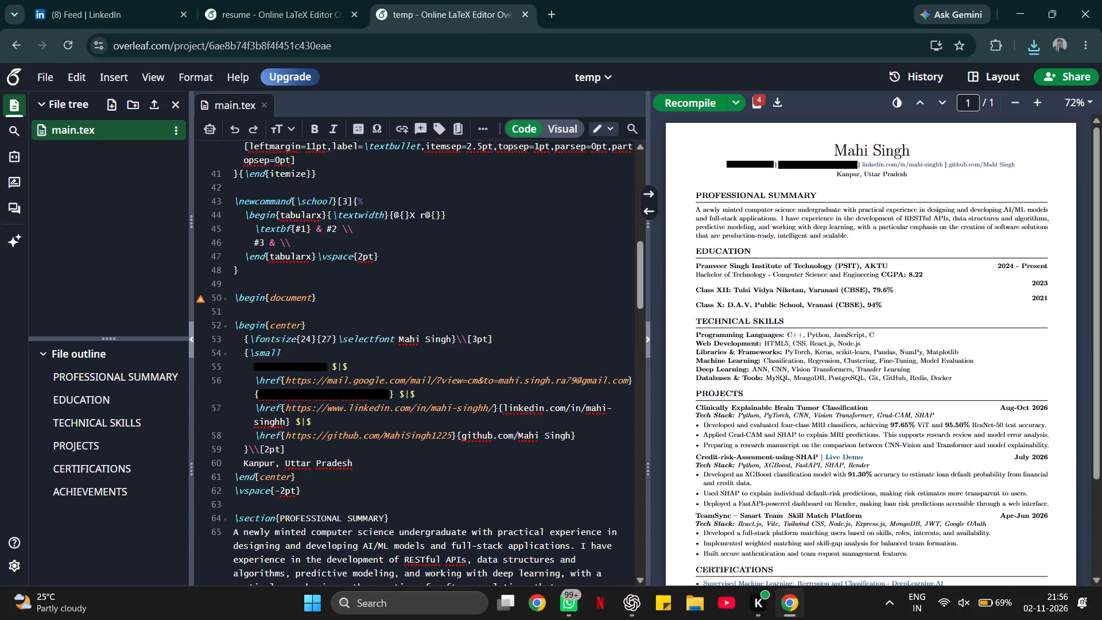
pyautogui.scroll(-4, 481, 404)
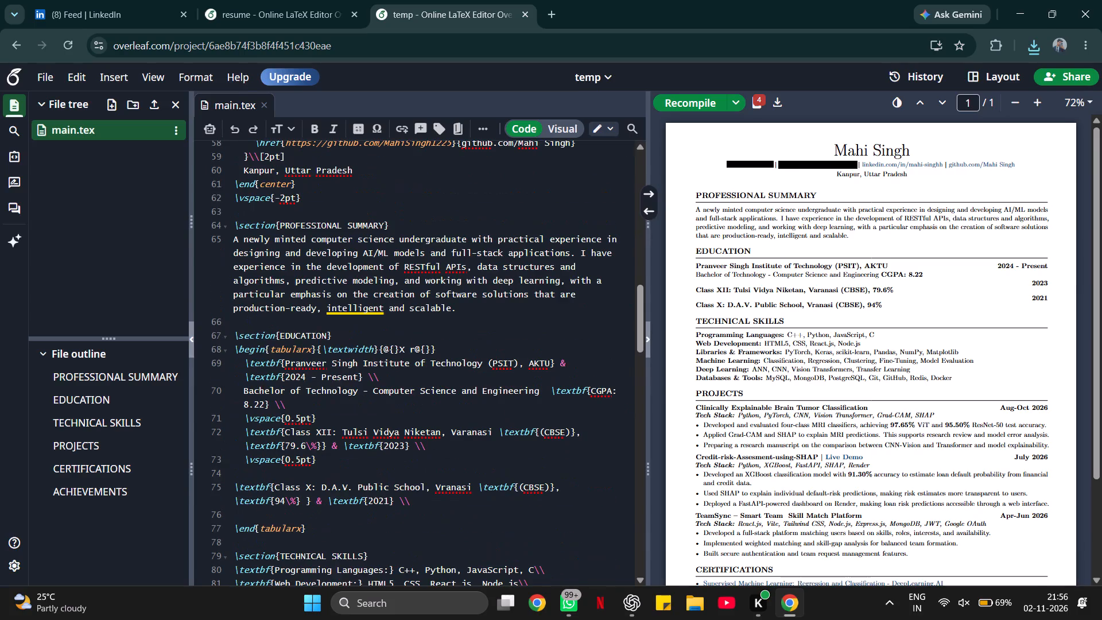
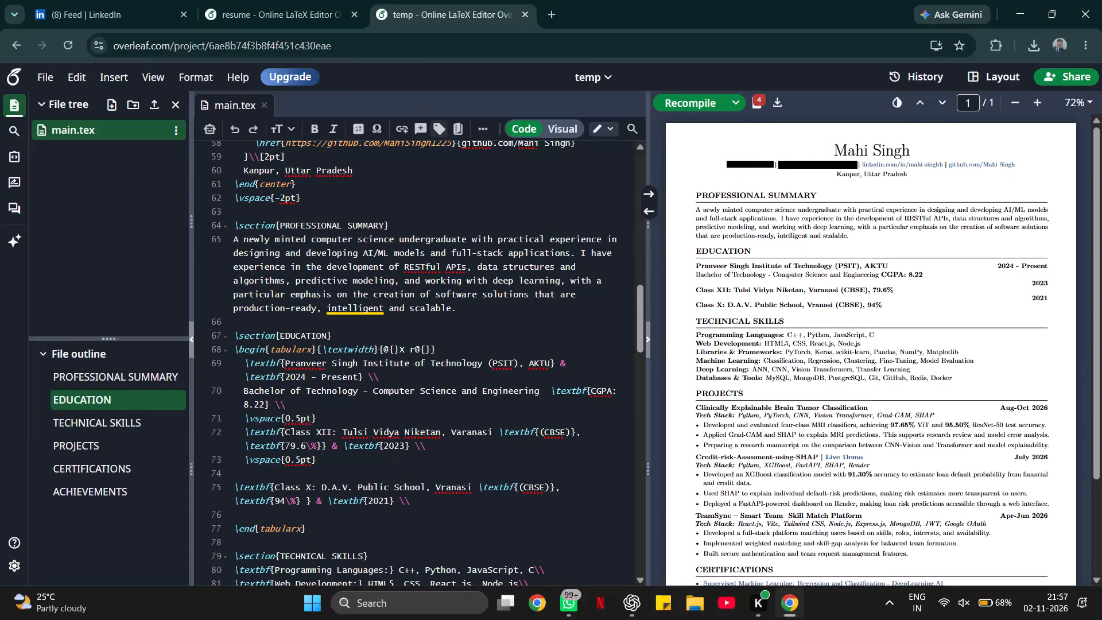
# Delete the bold CGPA text from the end of the Bachelor of Technology line in the education section.
pyautogui.click(269, 406)
pyautogui.press('BackSpace')
pyautogui.press('BackSpace')
pyautogui.press('BackSpace')
pyautogui.press('BackSpace')
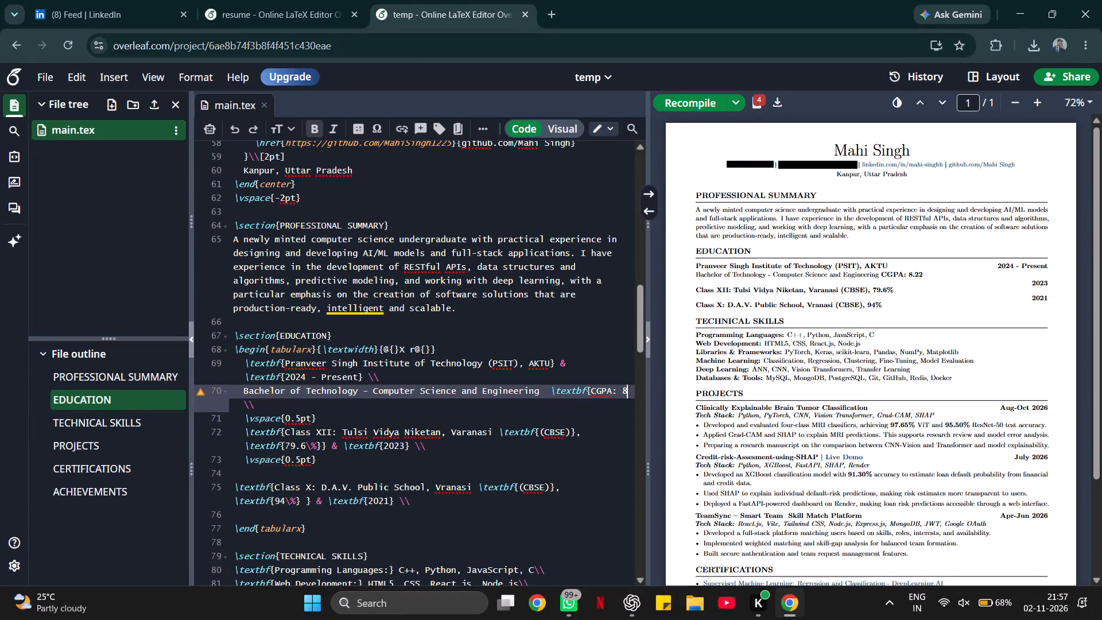
pyautogui.press('BackSpace')
pyautogui.press('BackSpace')
pyautogui.press('BackSpace')
pyautogui.press('BackSpace')
pyautogui.press('BackSpace')
pyautogui.press('BackSpace')
pyautogui.press('BackSpace')
pyautogui.press('BackSpace')
pyautogui.press('BackSpace')
pyautogui.press('BackSpace')
pyautogui.press('BackSpace')
pyautogui.press('BackSpace')
pyautogui.press('BackSpace')
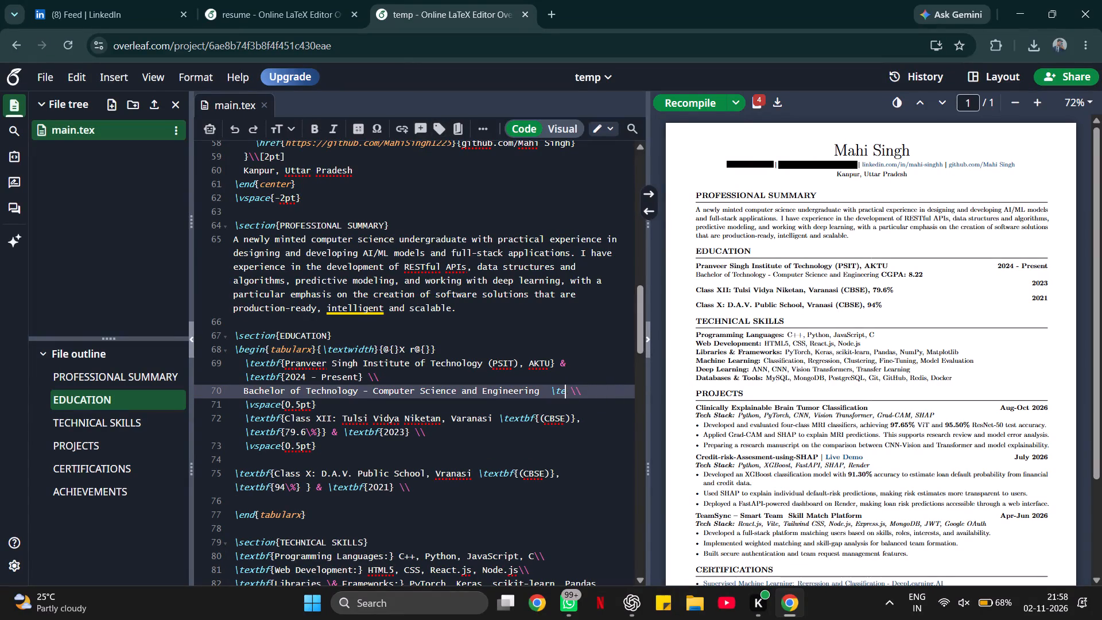
pyautogui.press('BackSpace')
pyautogui.press('BackSpace')
pyautogui.press('BackSpace')
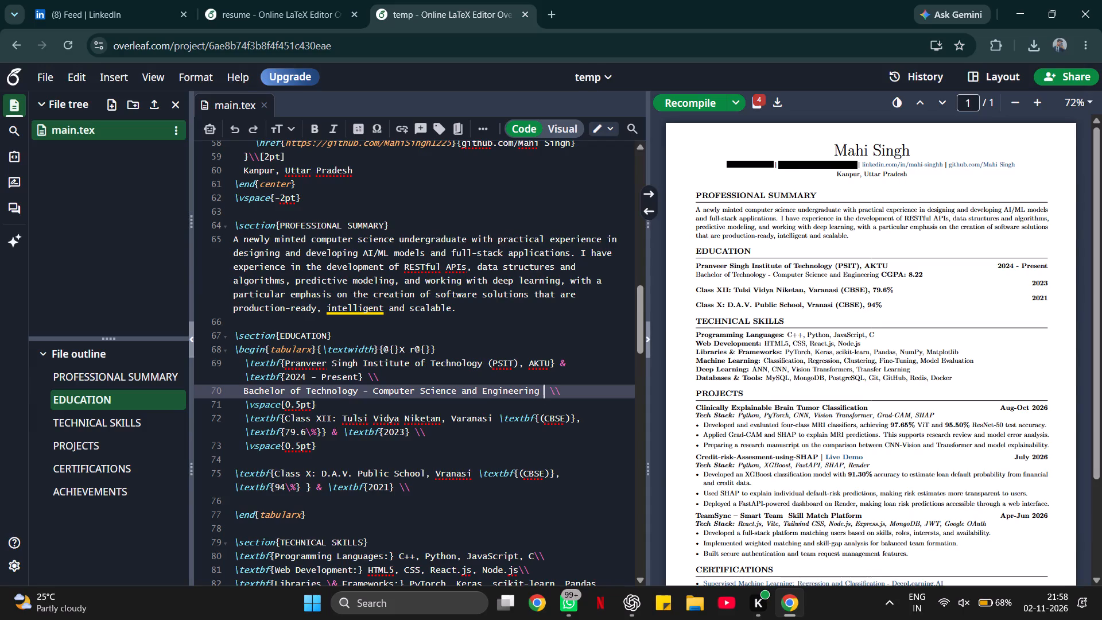
# Remove the "Class XII:" prefix from the Tulsi Vidya Niketan entry so it starts with the school name.
pyautogui.click(336, 418)
pyautogui.press('BackSpace')
pyautogui.press('BackSpace')
pyautogui.press('BackSpace')
pyautogui.press('BackSpace')
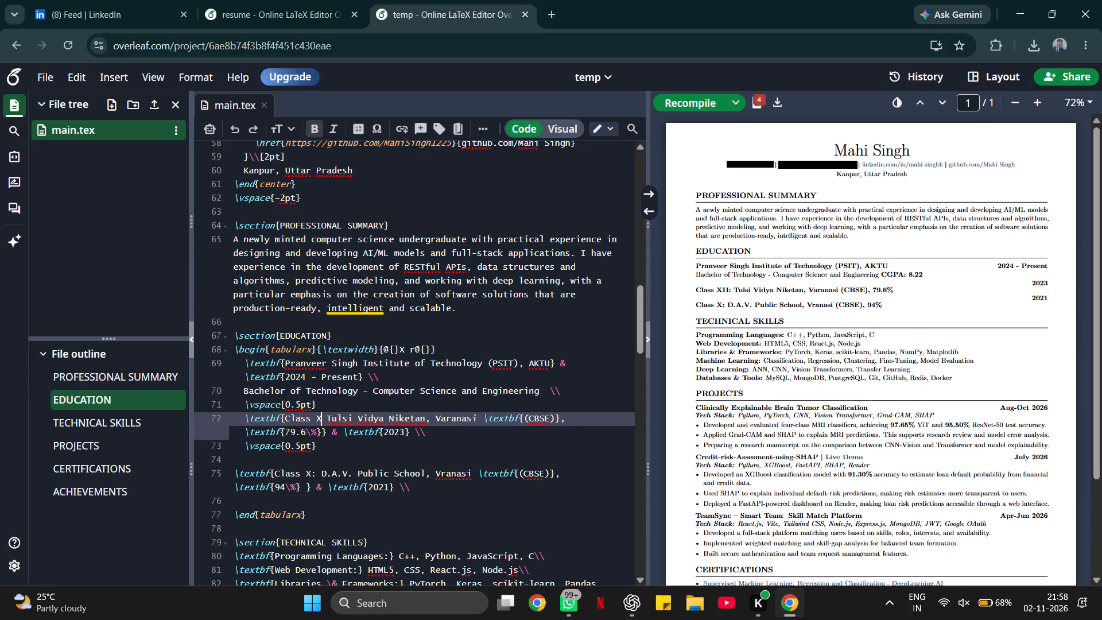
pyautogui.press('BackSpace')
pyautogui.press('BackSpace')
pyautogui.press('BackSpace')
pyautogui.press('BackSpace')
pyautogui.press('BackSpace')
pyautogui.press('BackSpace')
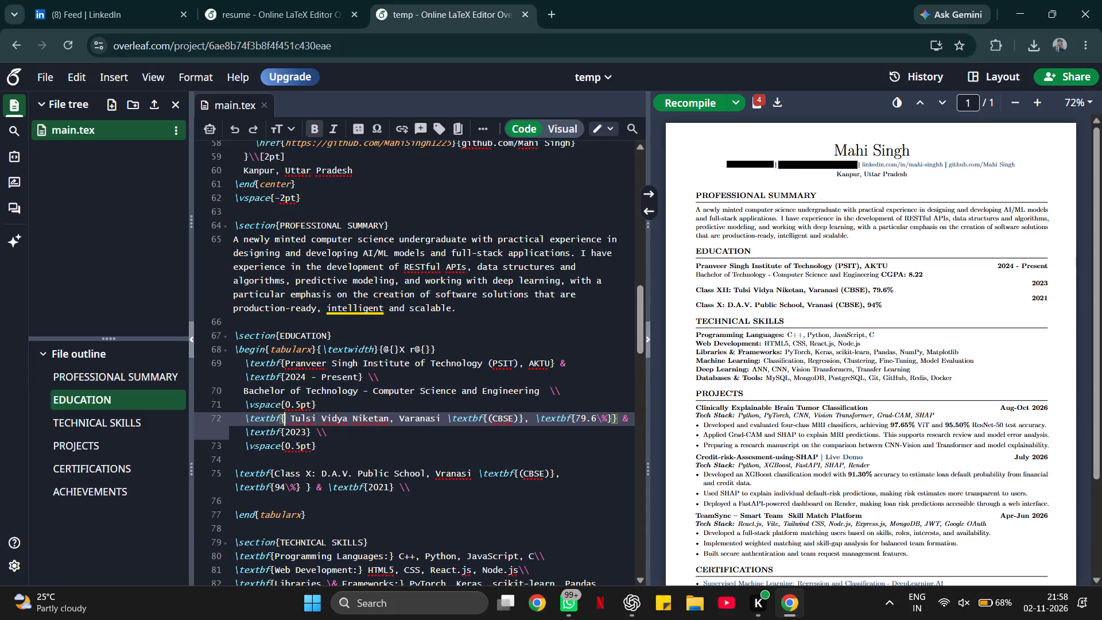
pyautogui.click(290, 420)
pyautogui.press('BackSpace')
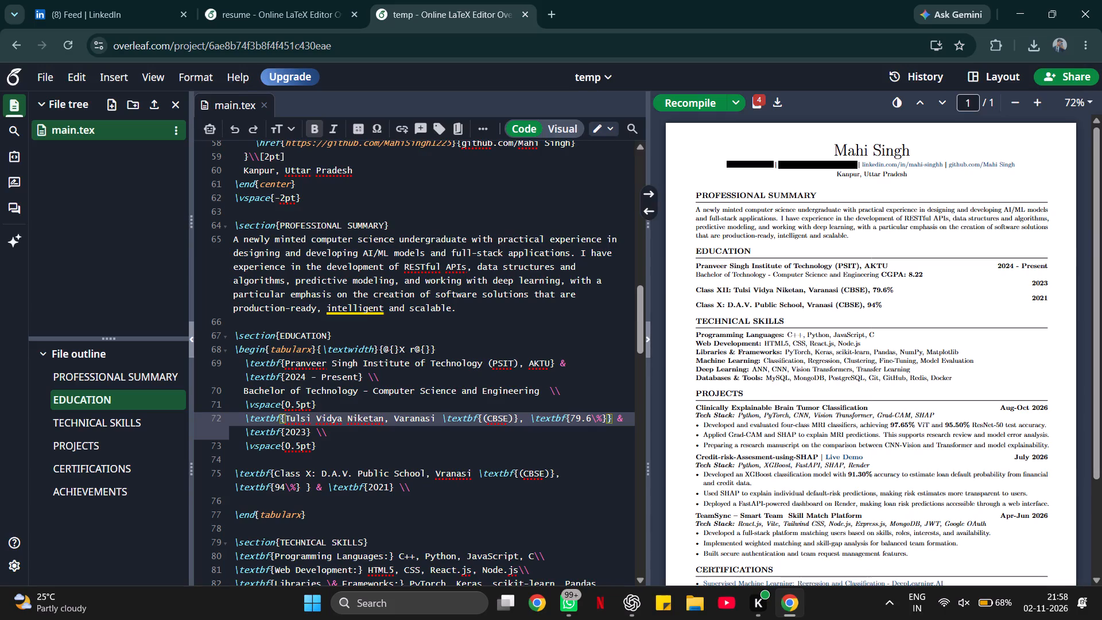
# Delete the bold (CBSE) command from the Tulsi Vidya Niketan entry.
pyautogui.moveTo(441, 418); pyautogui.dragTo(518, 421)
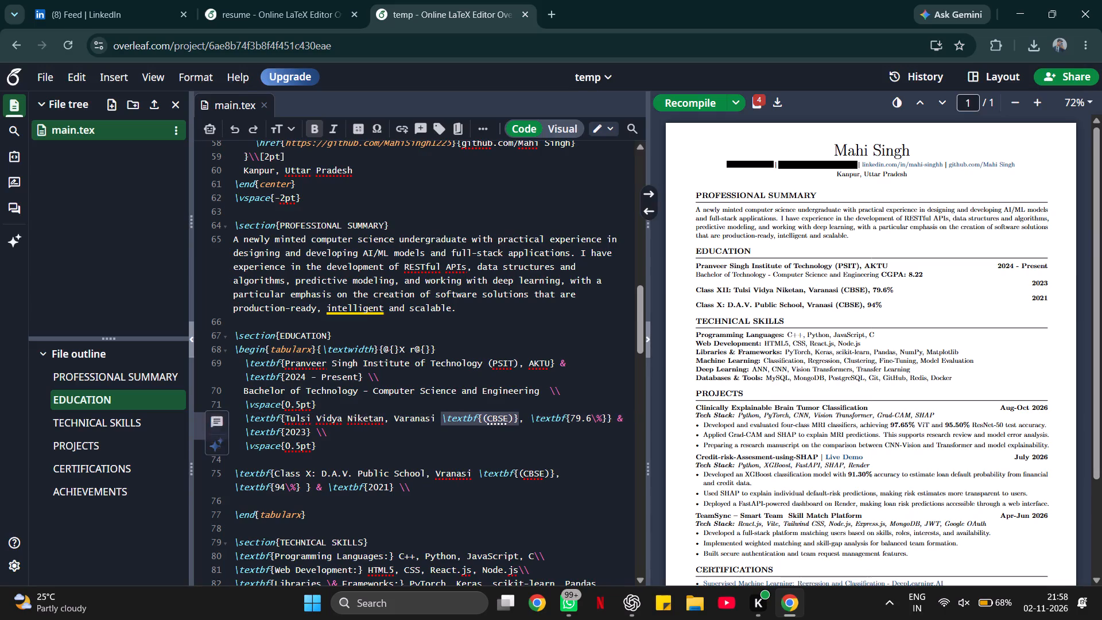
pyautogui.click(518, 418)
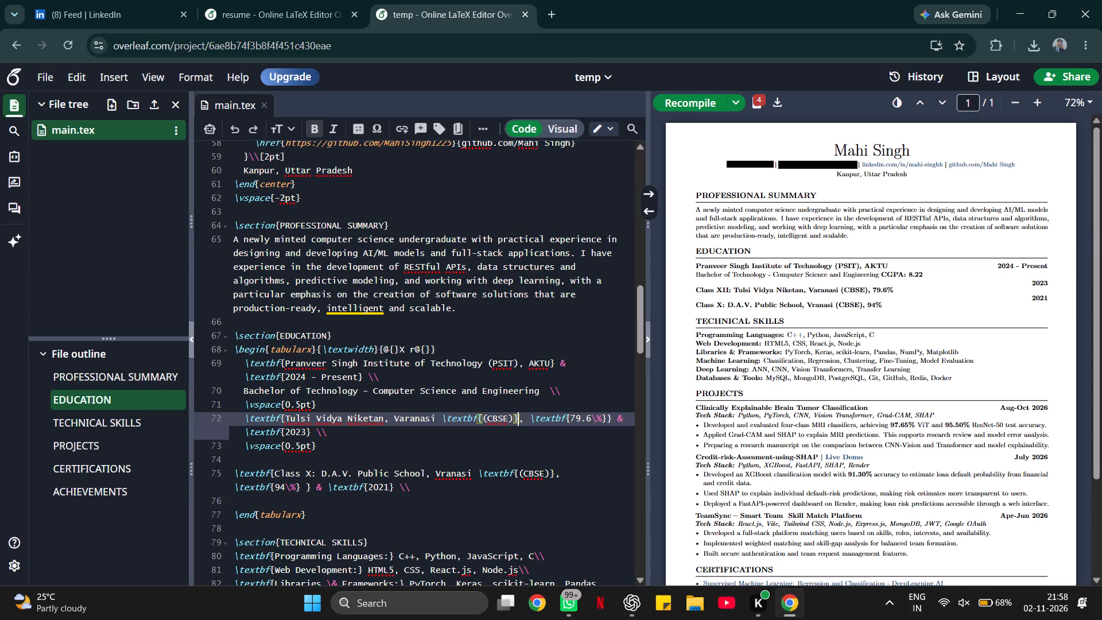
pyautogui.press('BackSpace')
pyautogui.press('BackSpace')
pyautogui.press('BackSpace')
pyautogui.press('BackSpace')
pyautogui.press('BackSpace')
pyautogui.press('BackSpace')
pyautogui.press('BackSpace')
pyautogui.press('BackSpace')
pyautogui.press('BackSpace')
pyautogui.press('BackSpace')
pyautogui.press('BackSpace')
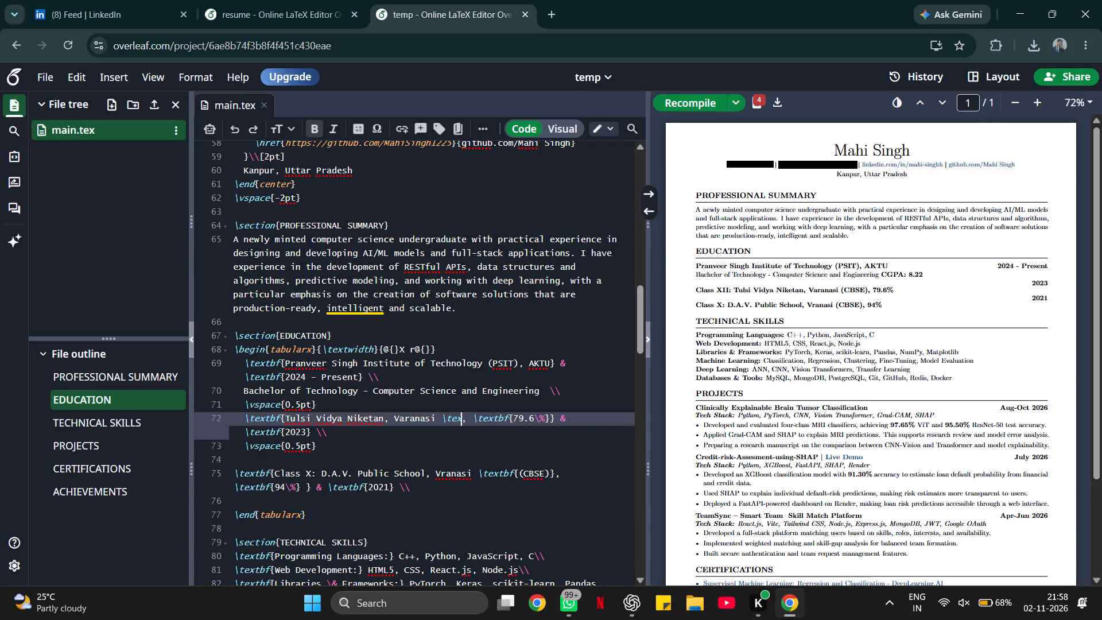
pyautogui.press('BackSpace')
pyautogui.press('BackSpace')
pyautogui.press('BackSpace')
pyautogui.press('BackSpace')
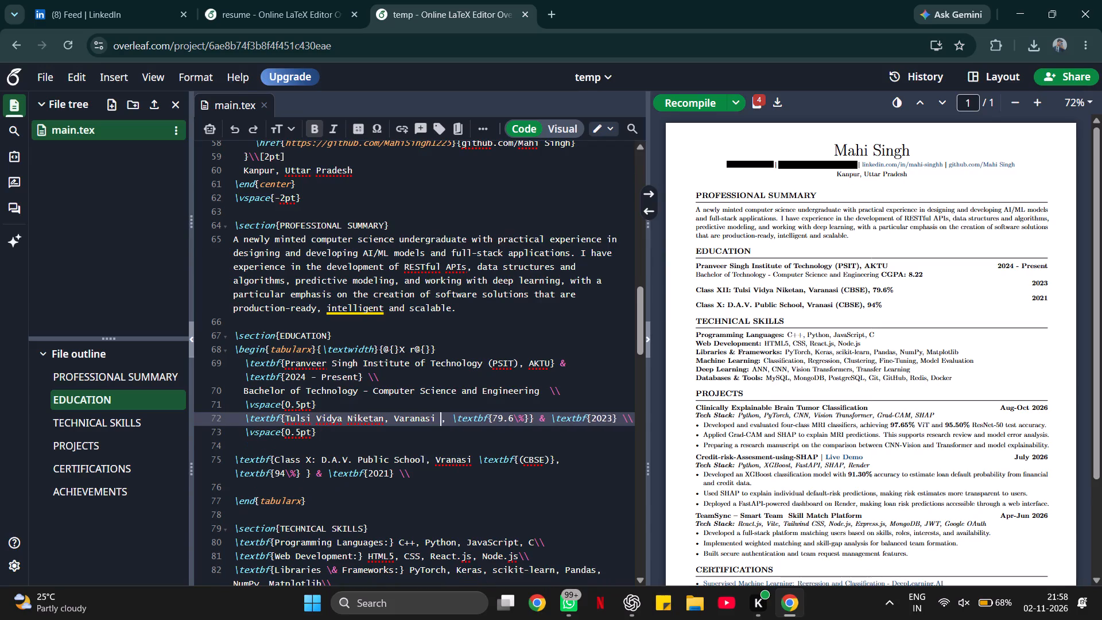
# Remove the leftover comma, the bold percentage and the trailing space after Varanasi in the Tulsi Vidya Niketan entry.
pyautogui.click(533, 418)
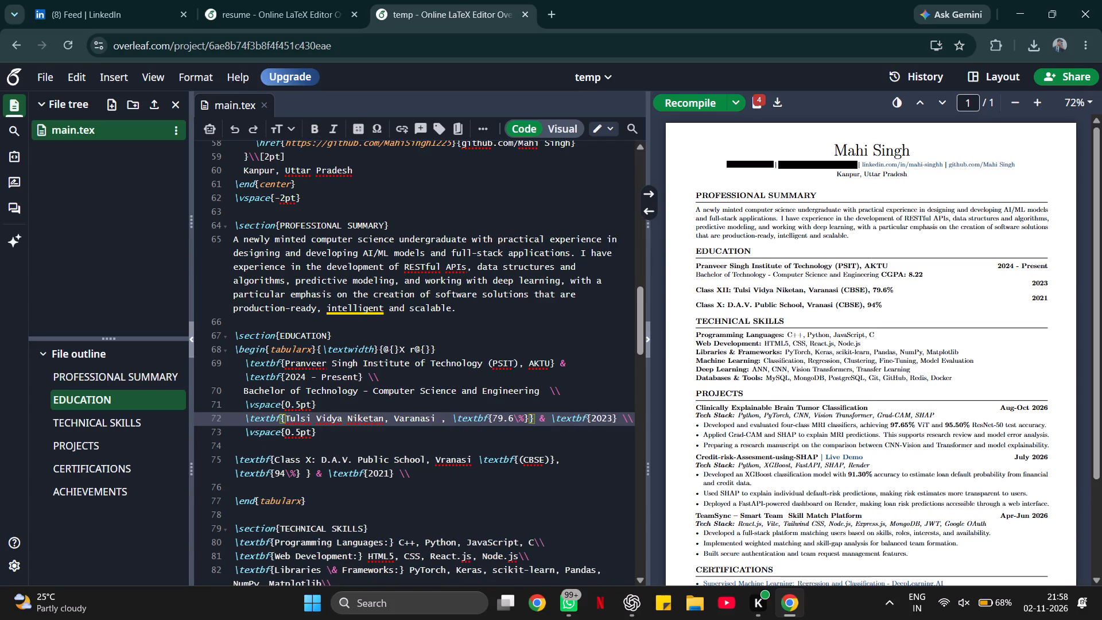
pyautogui.moveTo(529, 418); pyautogui.dragTo(453, 411)
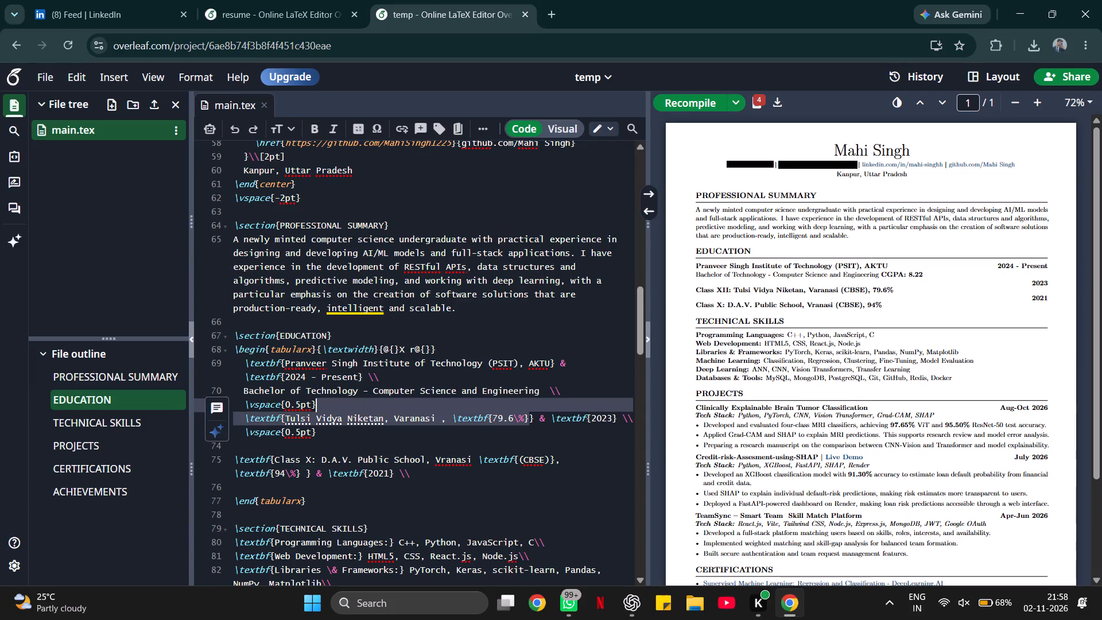
pyautogui.click(452, 419)
pyautogui.press('BackSpace')
pyautogui.press('BackSpace')
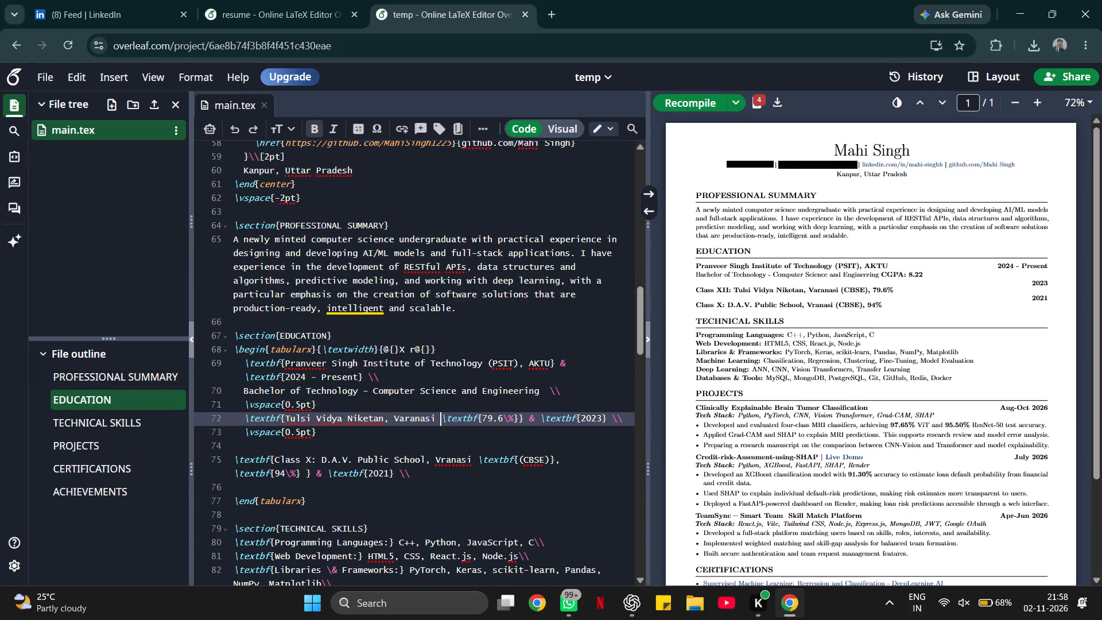
pyautogui.moveTo(517, 418); pyautogui.dragTo(446, 420)
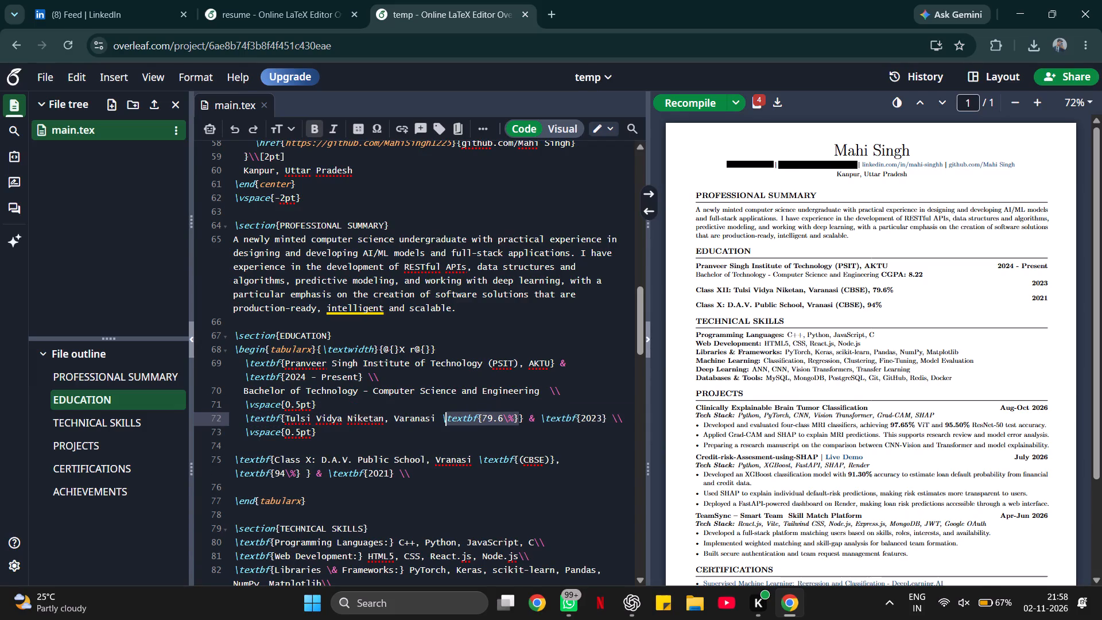
pyautogui.moveTo(446, 420); pyautogui.dragTo(444, 420)
pyautogui.press('BackSpace')
pyautogui.press('BackSpace')
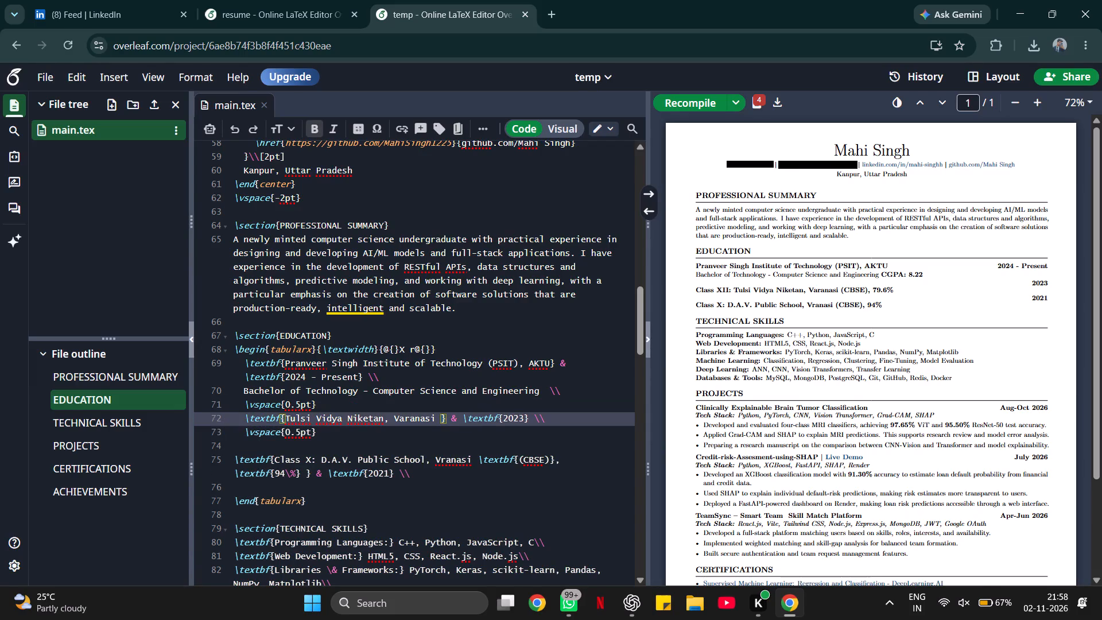
pyautogui.press('BackSpace')
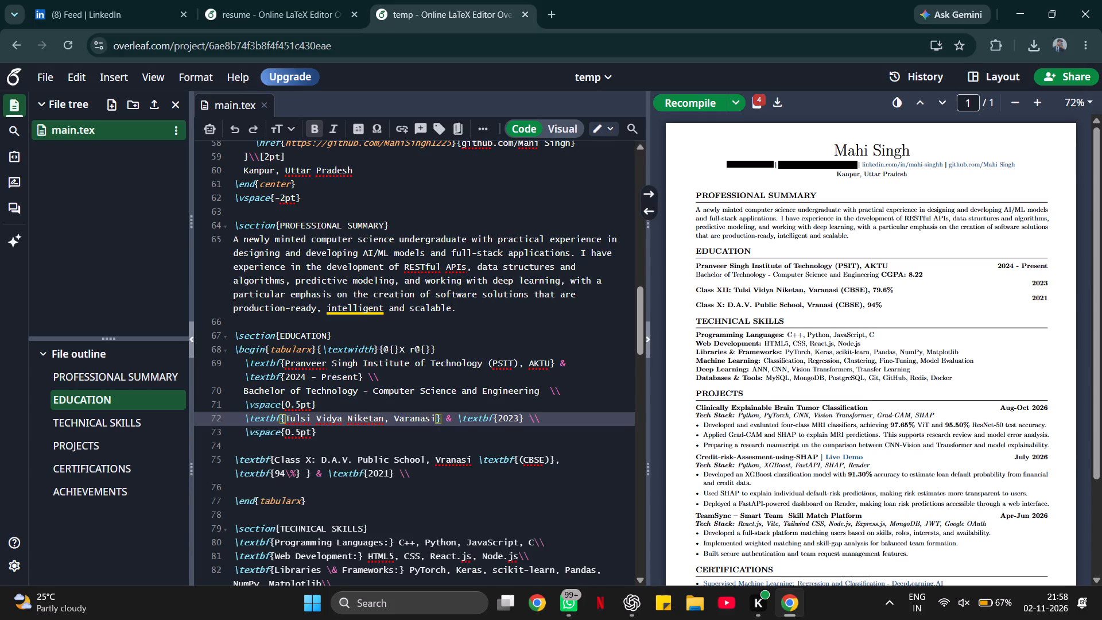
# Delete the "Class X:" prefix and the bold (CBSE) command with its comma from the D.A.V. Public School entry.
pyautogui.moveTo(321, 459); pyautogui.dragTo(278, 458)
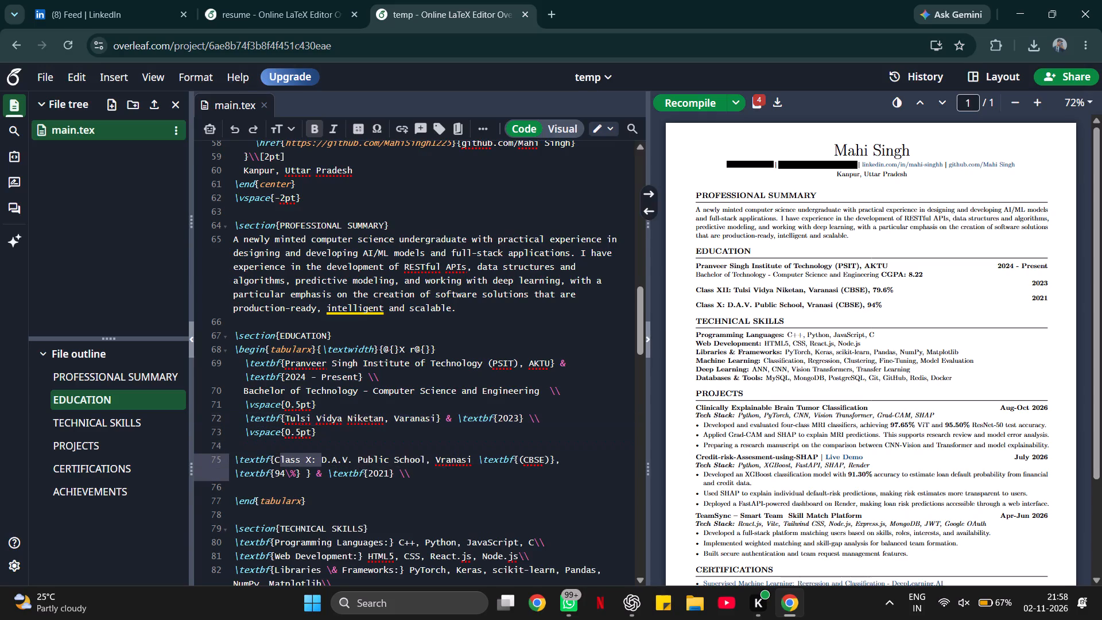
pyautogui.moveTo(278, 458); pyautogui.dragTo(276, 456)
pyautogui.press('BackSpace')
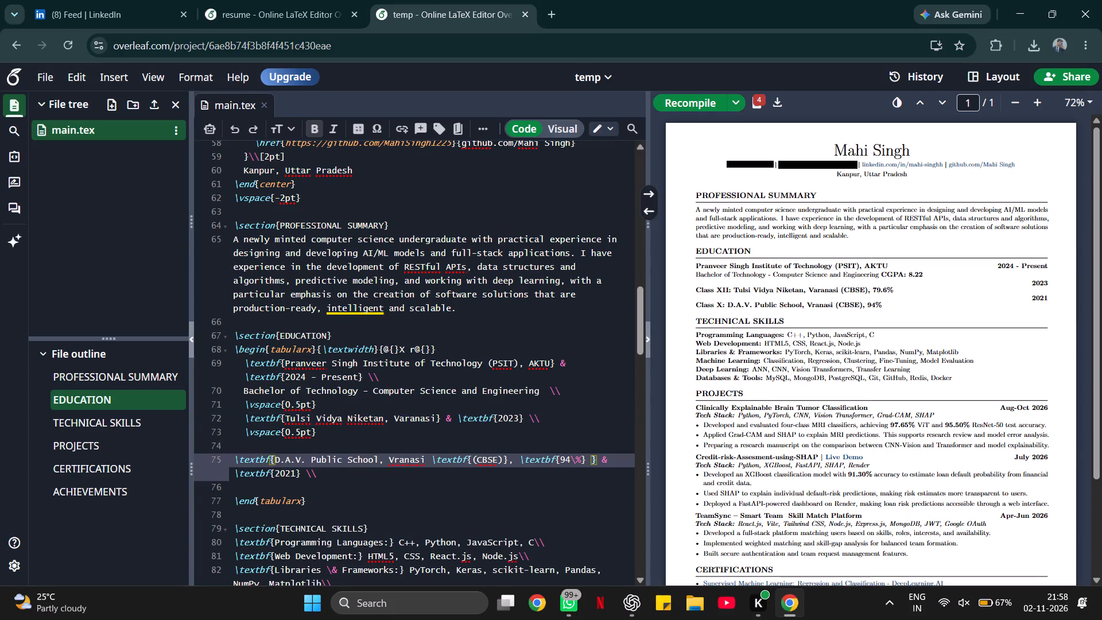
pyautogui.moveTo(513, 462); pyautogui.dragTo(439, 455)
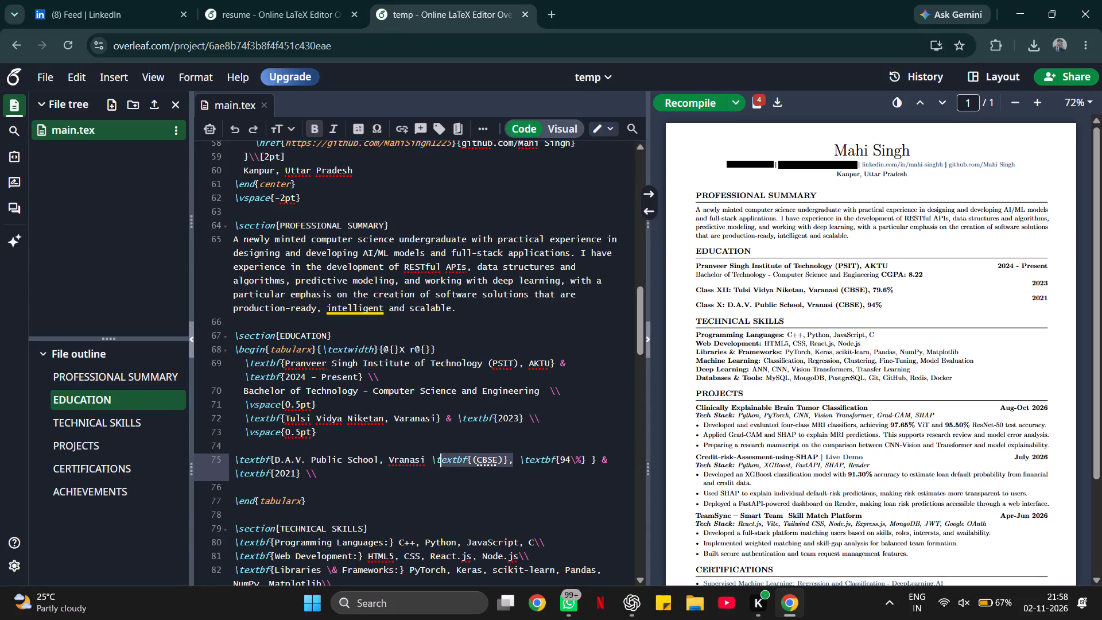
pyautogui.moveTo(439, 455); pyautogui.dragTo(431, 463)
pyautogui.moveTo(431, 463); pyautogui.dragTo(430, 461)
pyautogui.press('BackSpace')
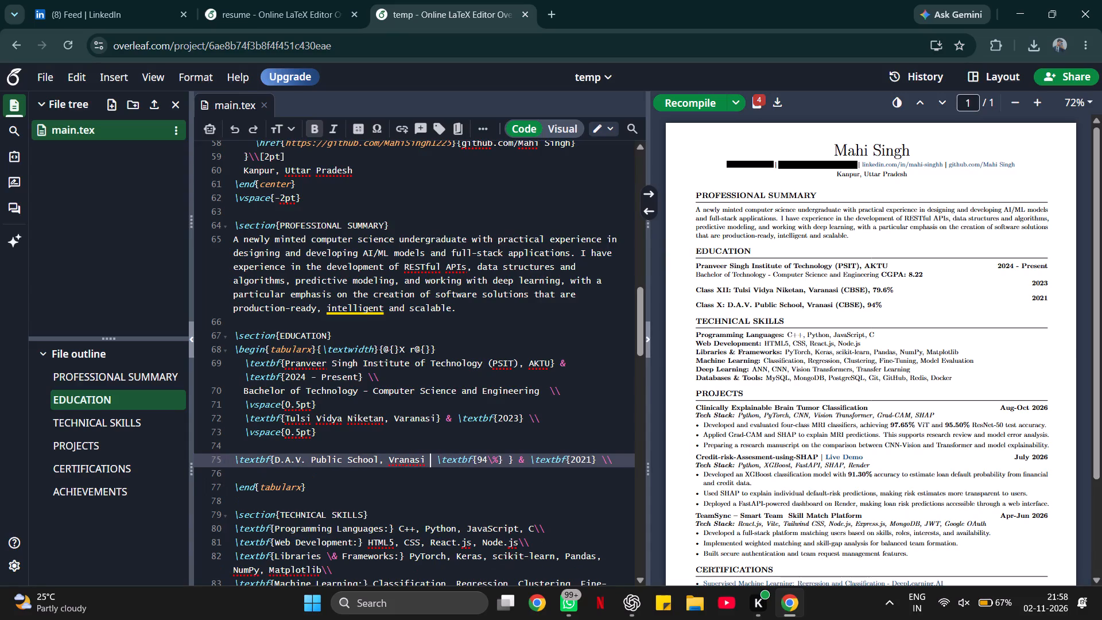
# Correct the city's spelling in the D.A.V. Public School entry to Varanasi.
pyautogui.click(396, 460)
pyautogui.press('a')
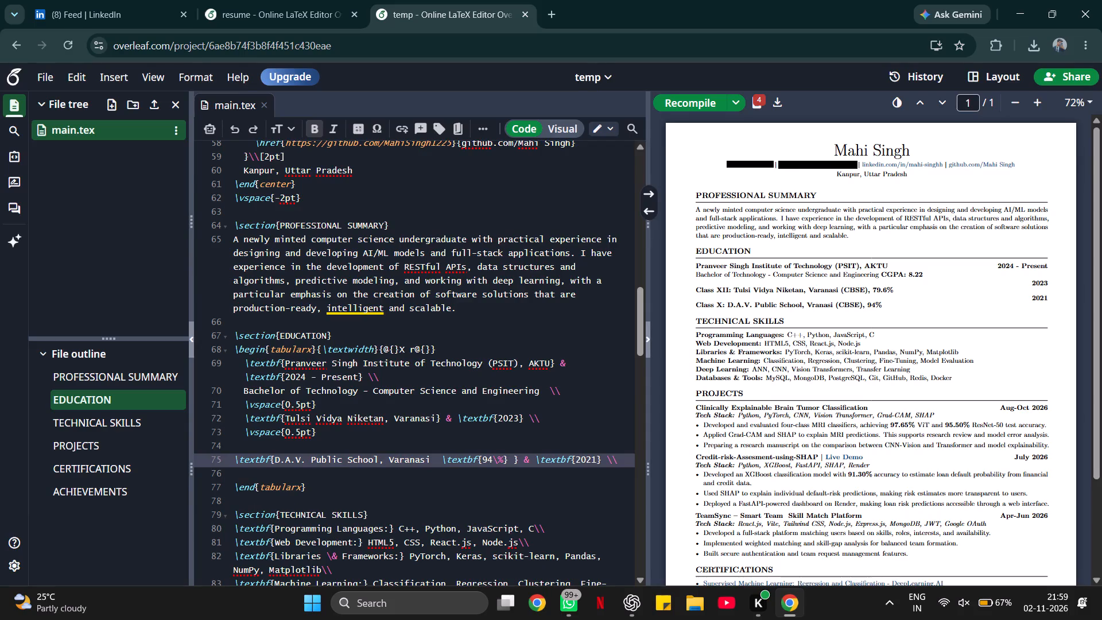
# Remove the bold percentage and the extra spaces after Varanasi in the D.A.V. Public School entry.
pyautogui.click(509, 462)
pyautogui.moveTo(509, 462); pyautogui.dragTo(460, 455)
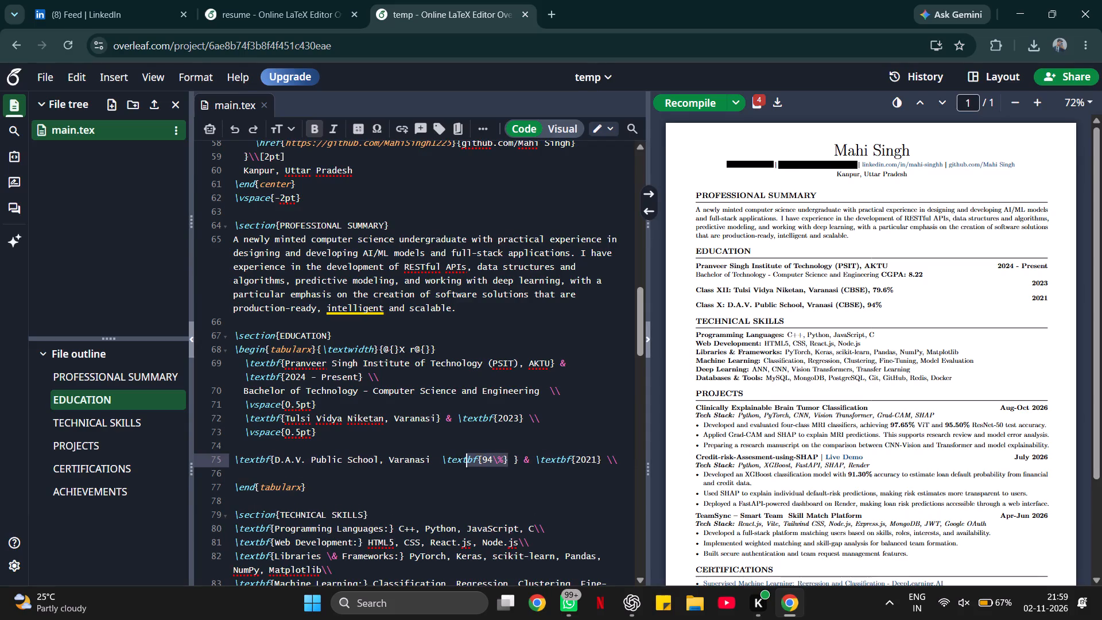
pyautogui.moveTo(460, 455); pyautogui.dragTo(444, 457)
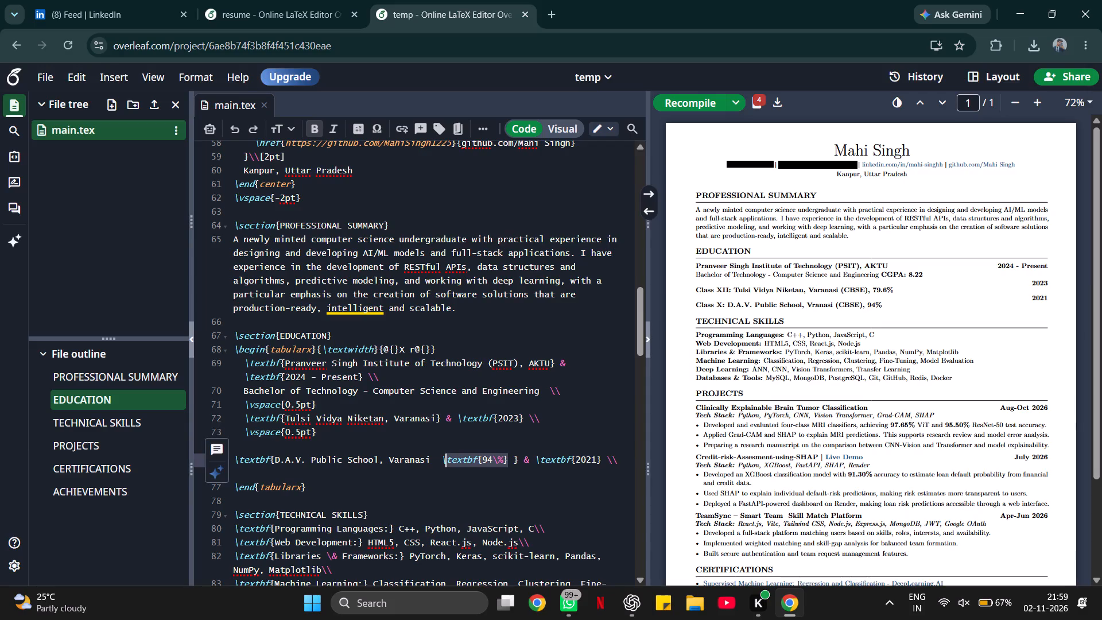
pyautogui.press('BackSpace')
pyautogui.press('BackSpace')
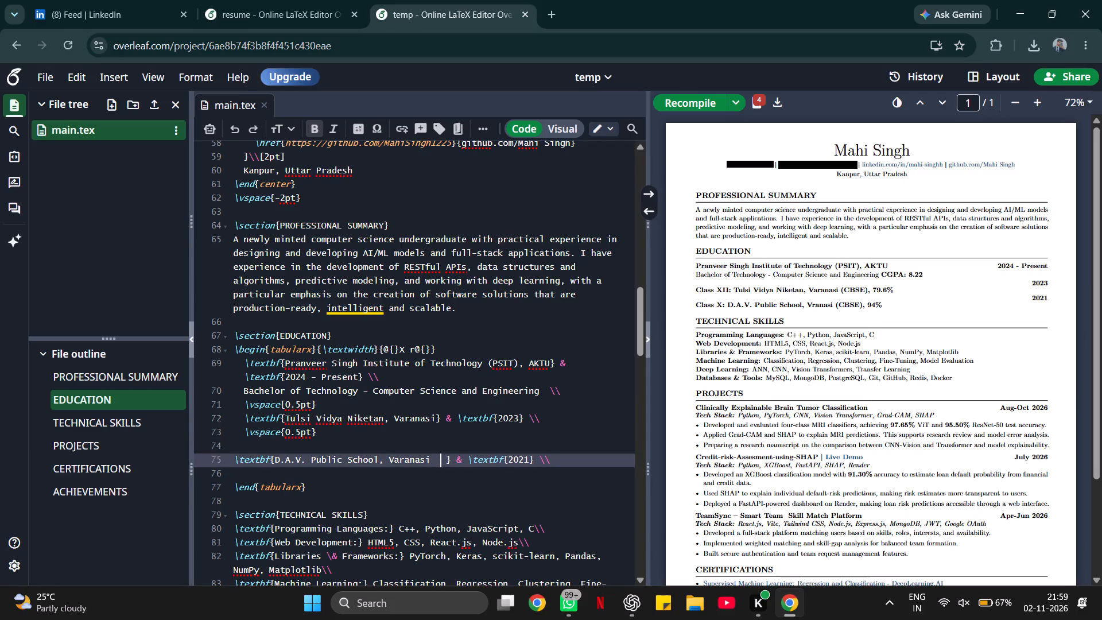
pyautogui.press('BackSpace')
pyautogui.press('BackSpace')
pyautogui.click(437, 461)
pyautogui.press('BackSpace')
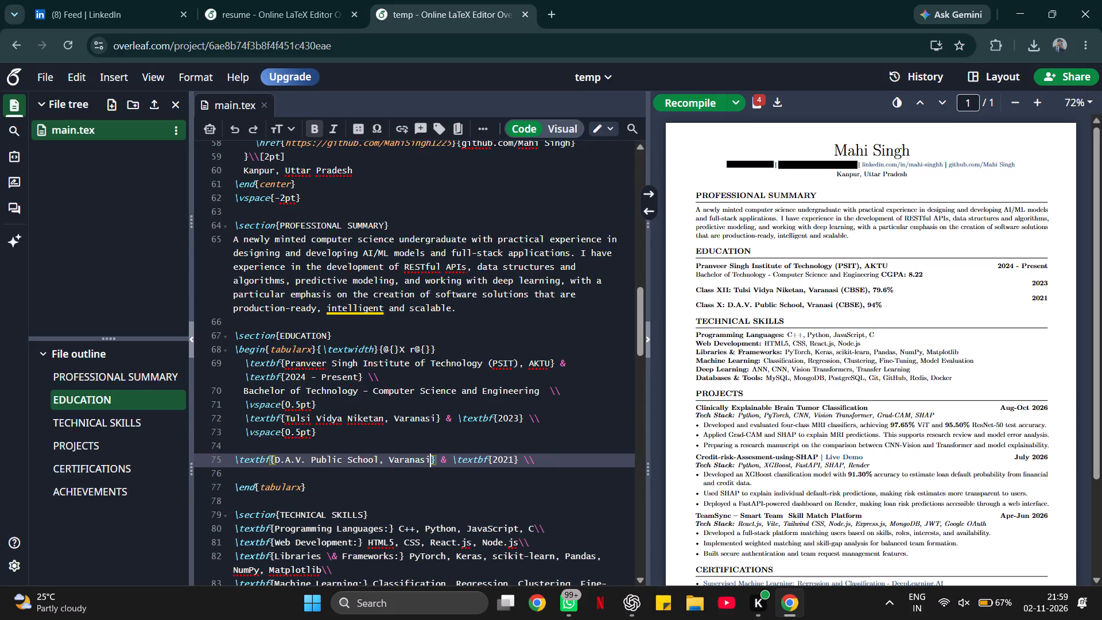
# Recompile the temp project to update the PDF preview.
pyautogui.click(695, 104)
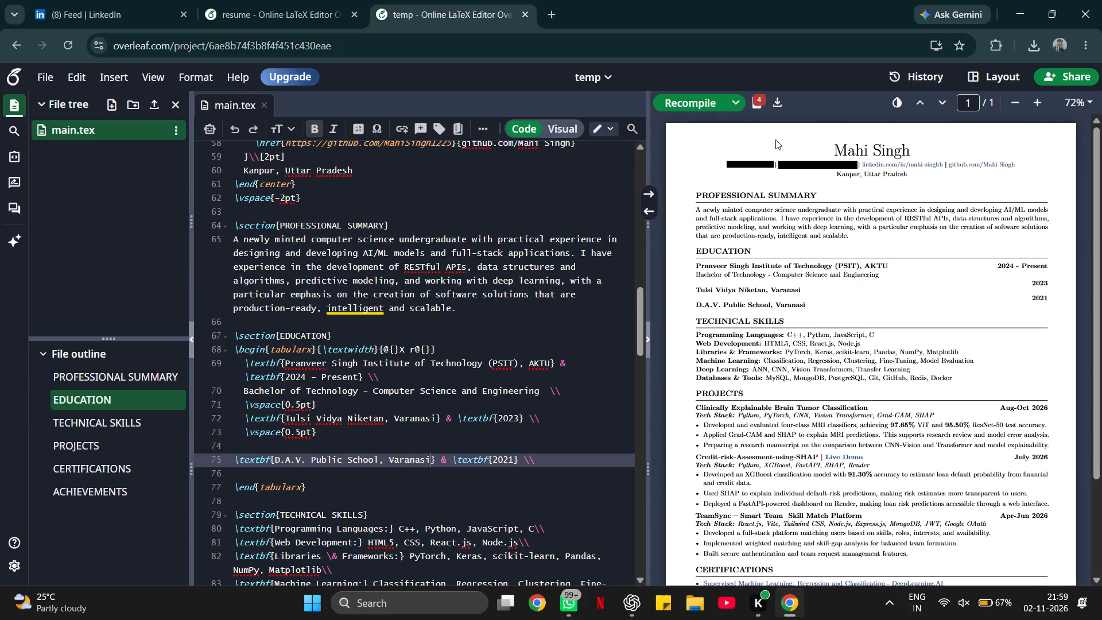
# Set the education dates to 2021-2022 for D.A.V. Public School and 2023-2024 for Tulsi Vidya Niketan.
pyautogui.click(514, 458)
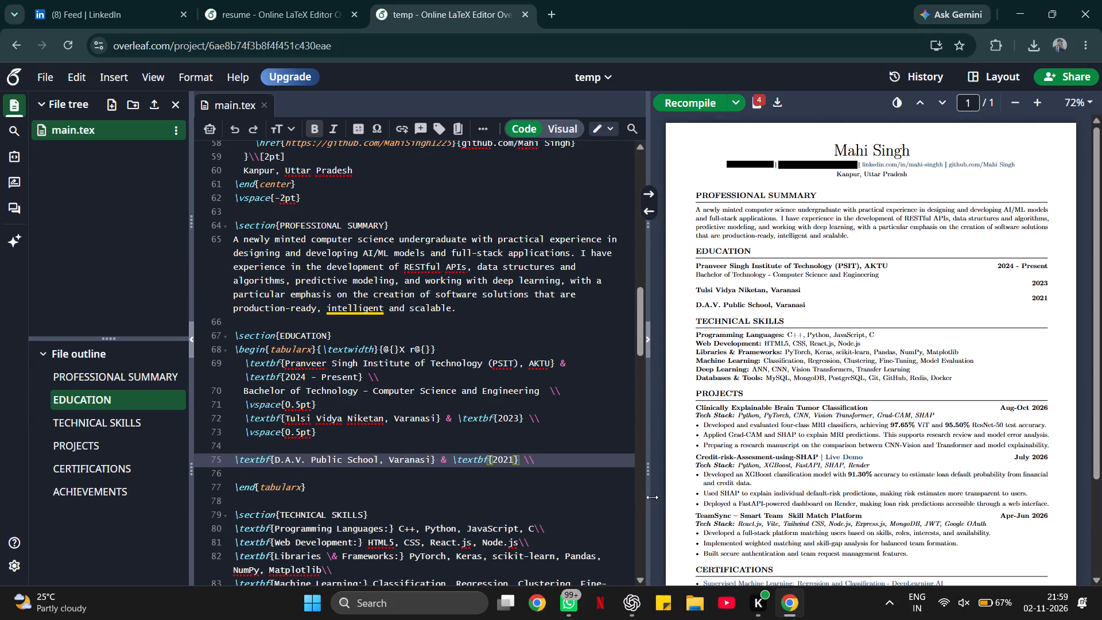
pyautogui.write('-2022')
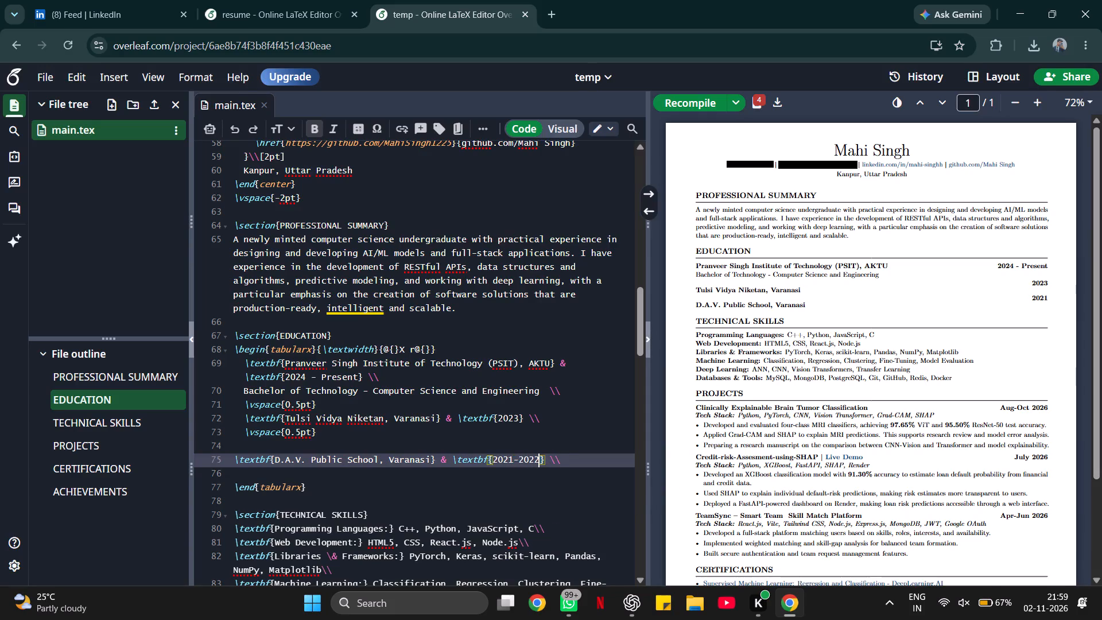
pyautogui.click(519, 422)
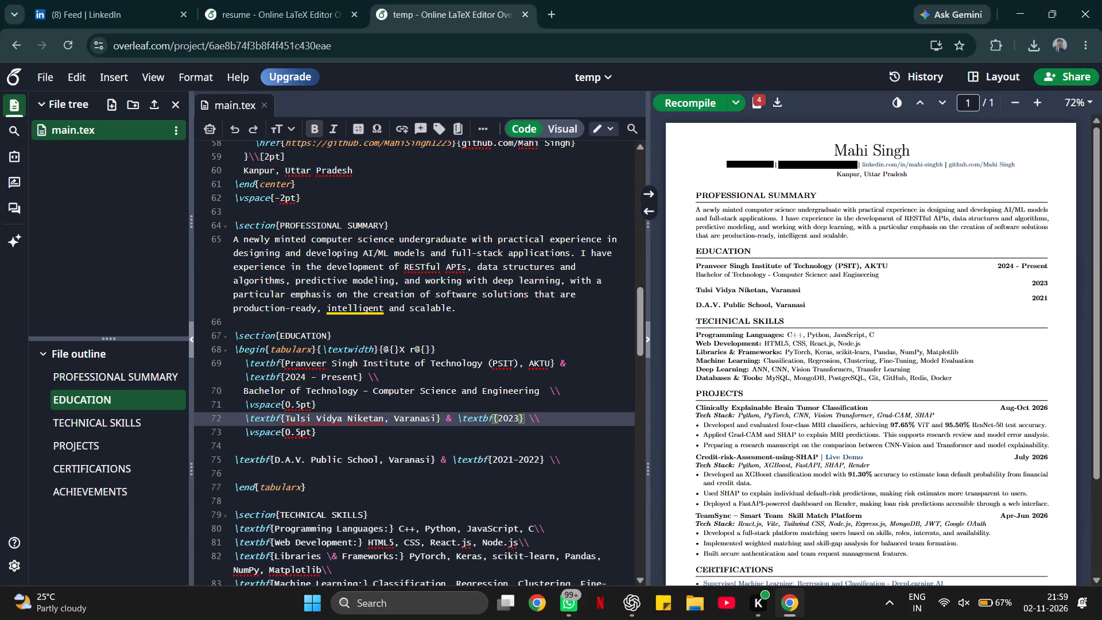
pyautogui.write('-2024')
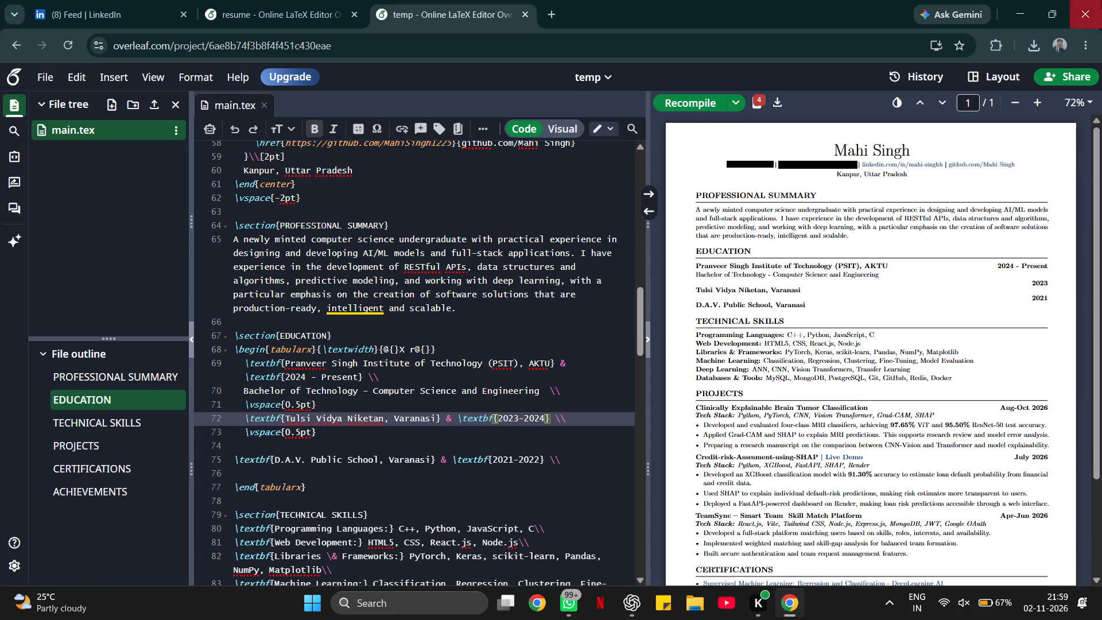
# Remove the blank source line directly above the D.A.V. Public School entry.
pyautogui.click(265, 449)
pyautogui.press('BackSpace')
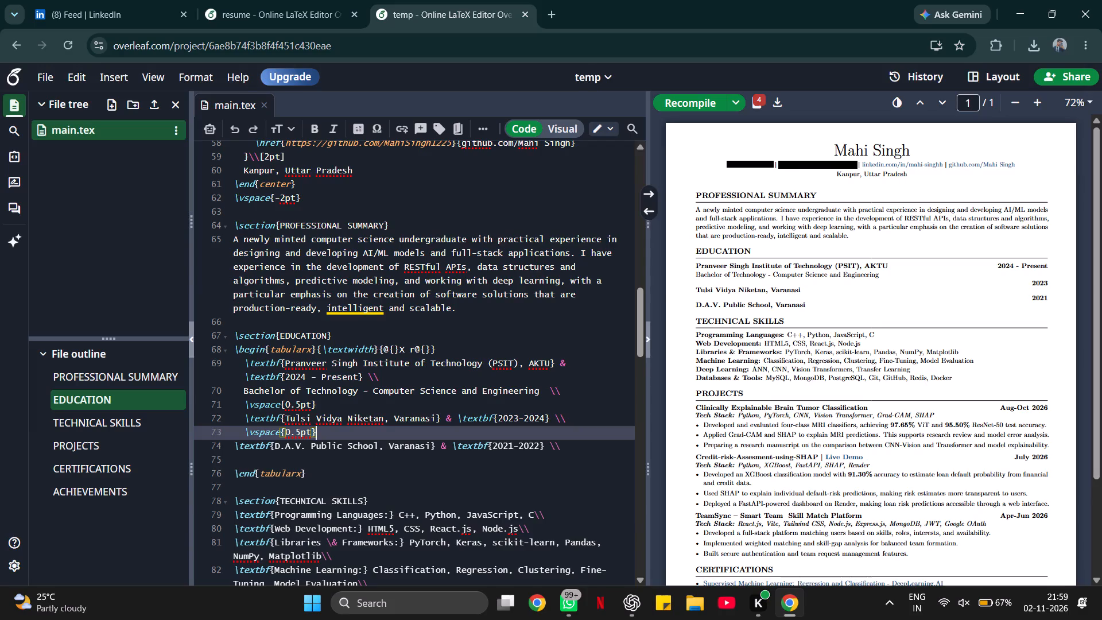
# Add the line CBSE (Class XII) below the Tulsi Vidya Niketan entry, following the school entry format in the resume project.
pyautogui.click(581, 417)
pyautogui.click(333, 0)
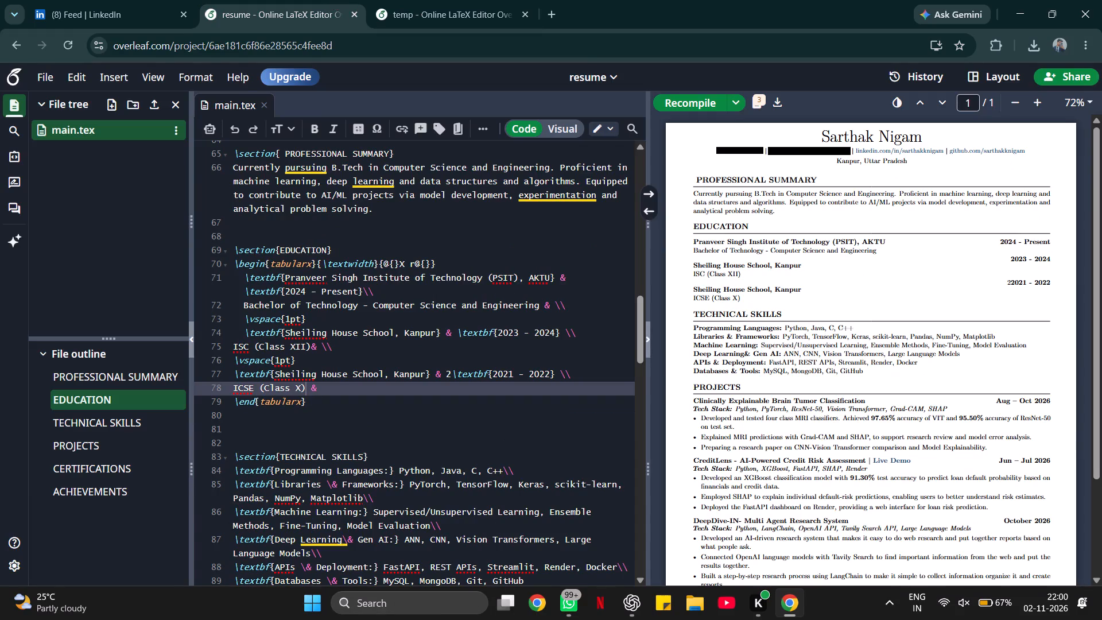
pyautogui.click(477, 0)
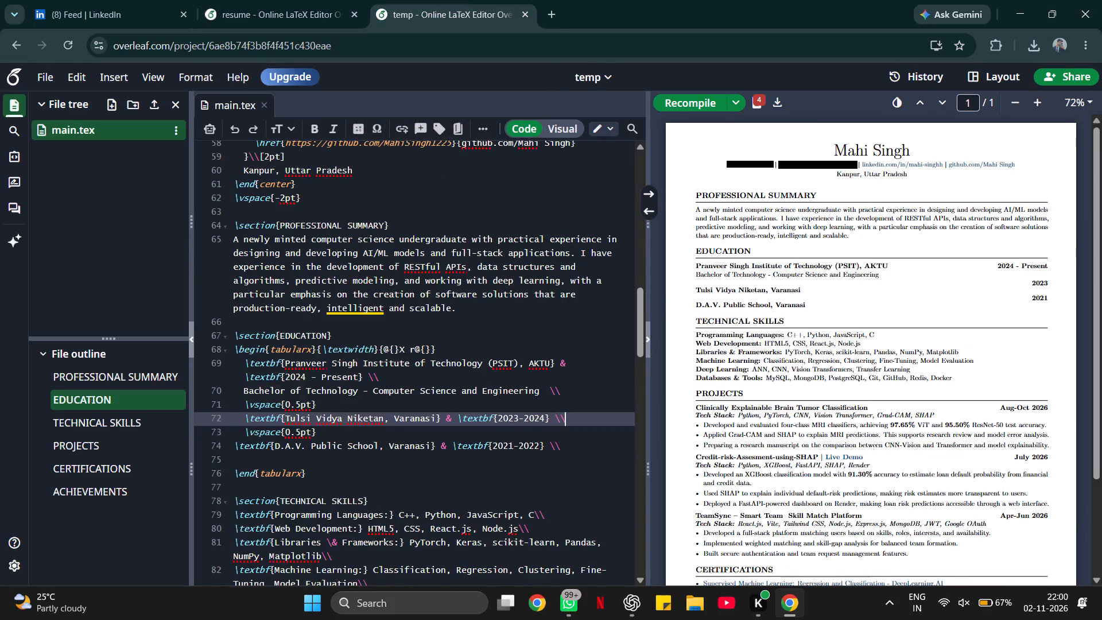
pyautogui.press('Return')
pyautogui.click(352, 0)
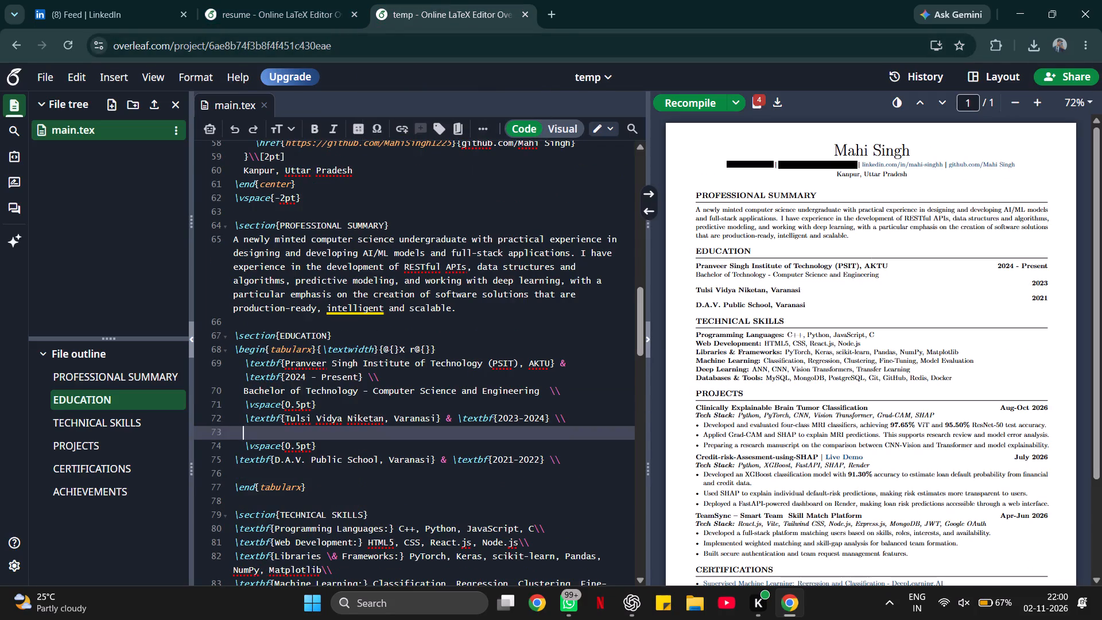
pyautogui.write('CB')
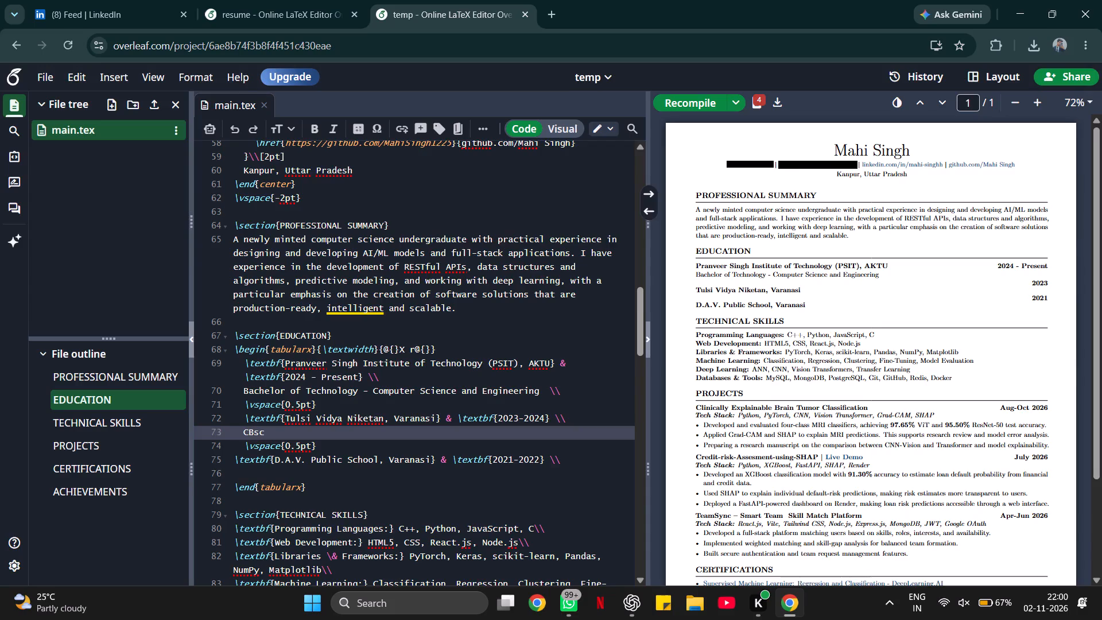
pyautogui.press('BackSpace')
pyautogui.press('BackSpace')
pyautogui.write('SE')
pyautogui.click(236, 0)
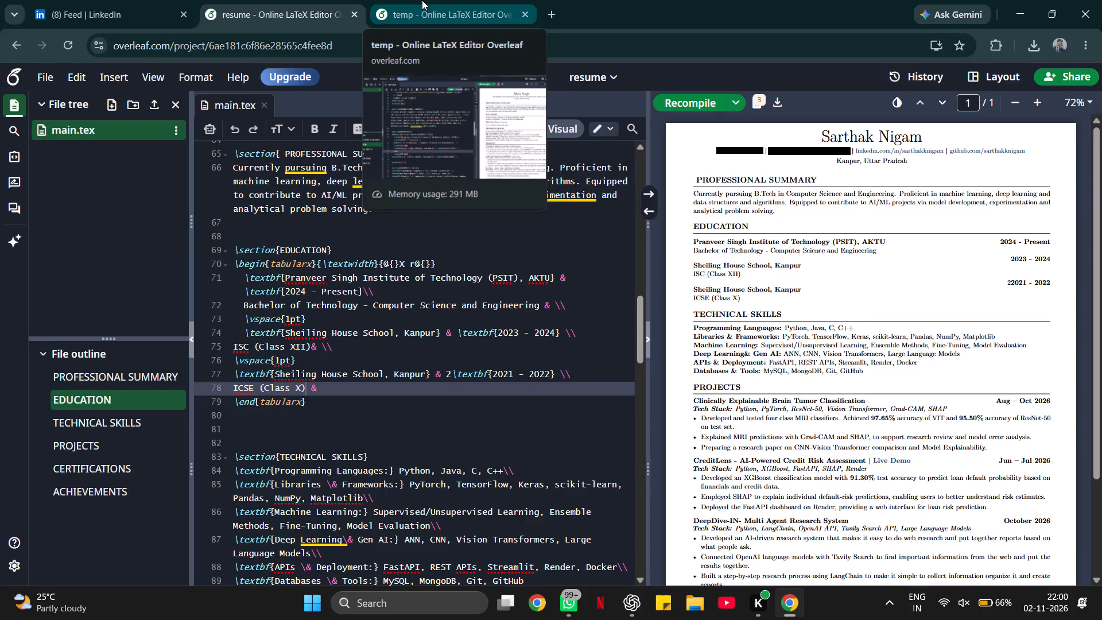
pyautogui.click(422, 0)
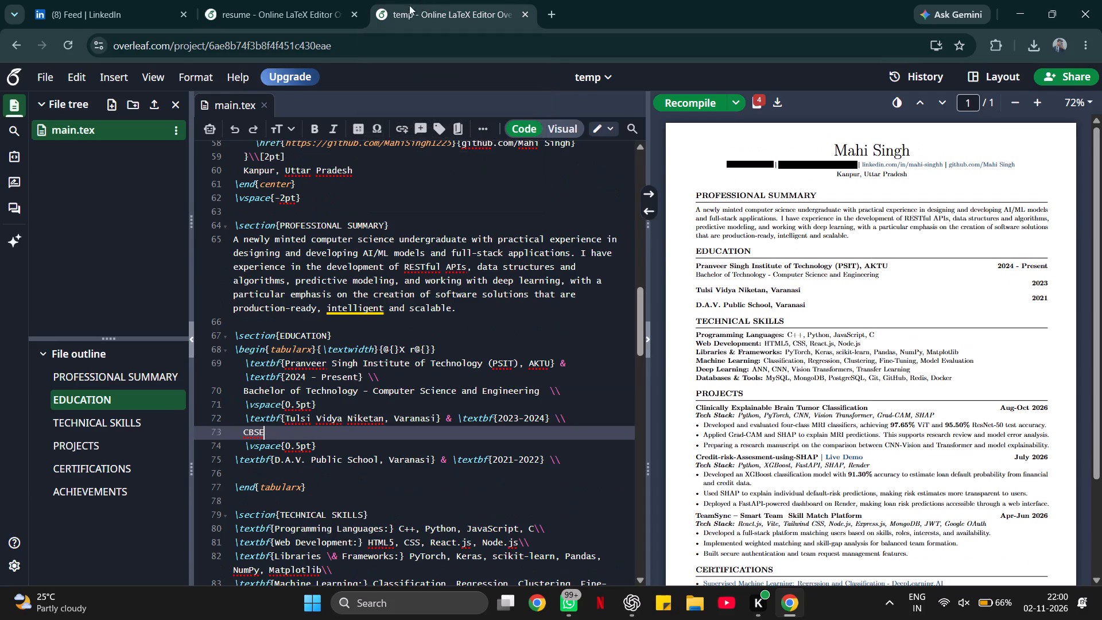
pyautogui.click(327, 0)
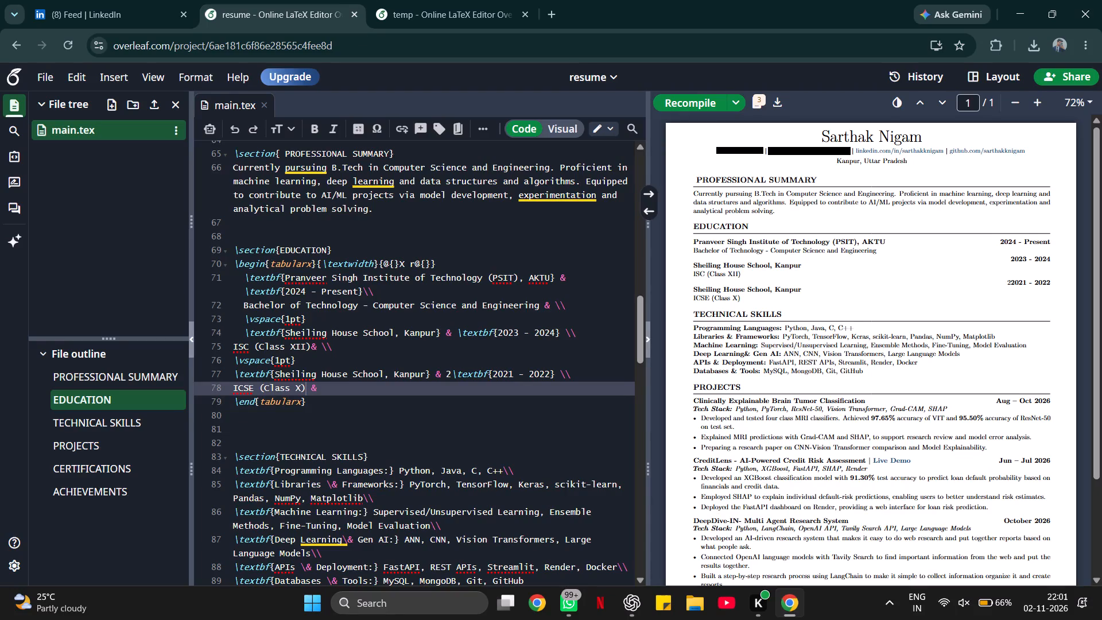
pyautogui.click(414, 0)
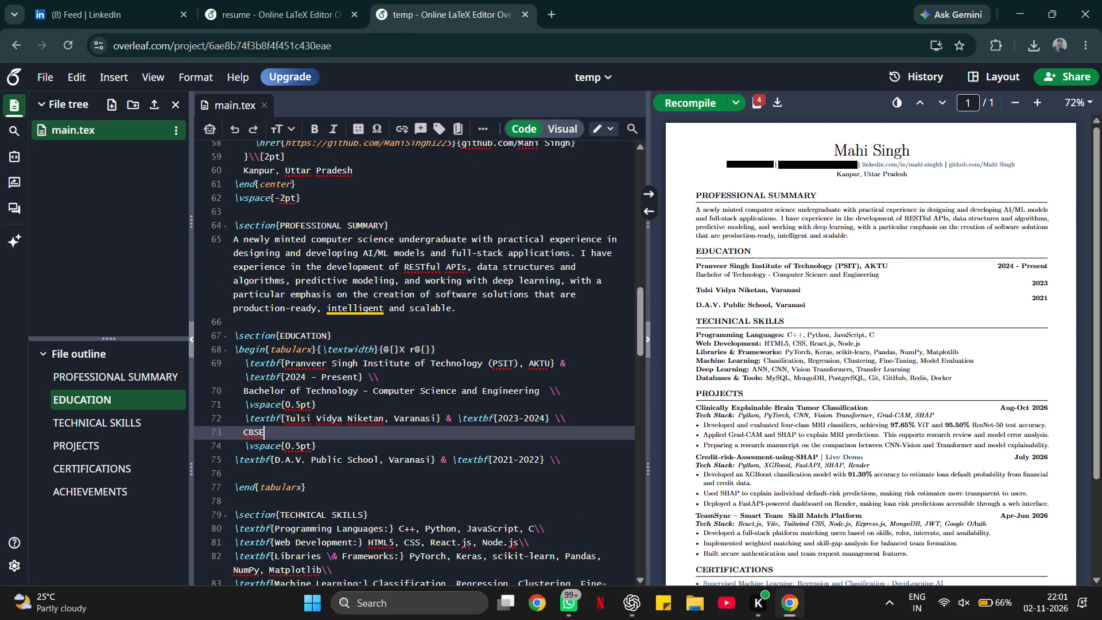
pyautogui.press('space')
pyautogui.write('(')
pyautogui.press('BackSpace')
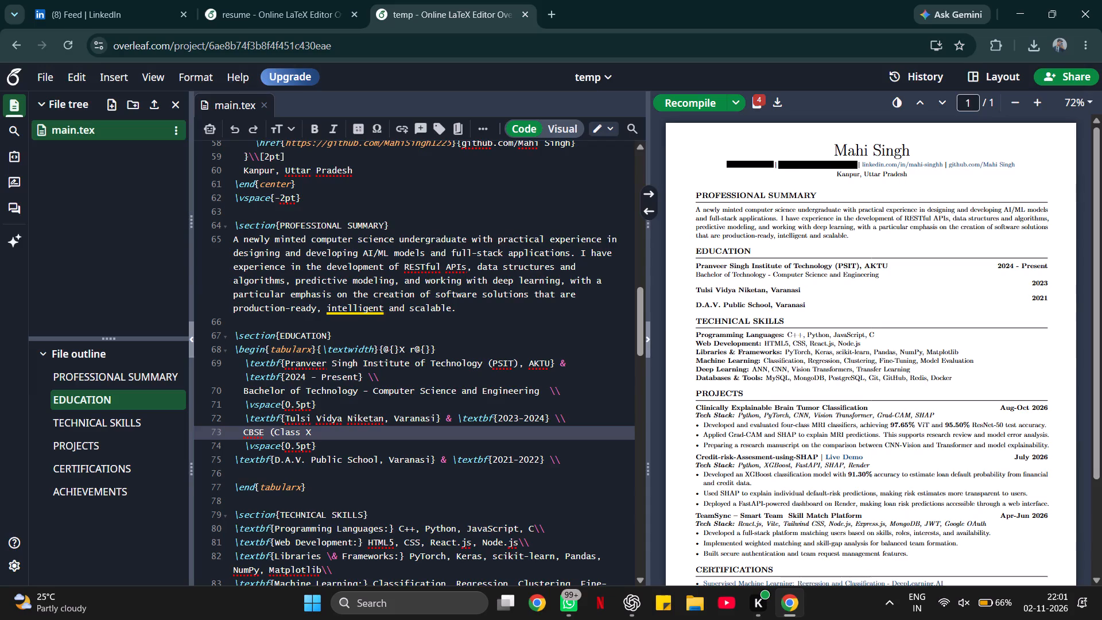
pyautogui.write('II')
pyautogui.hotkey('shift', ')')
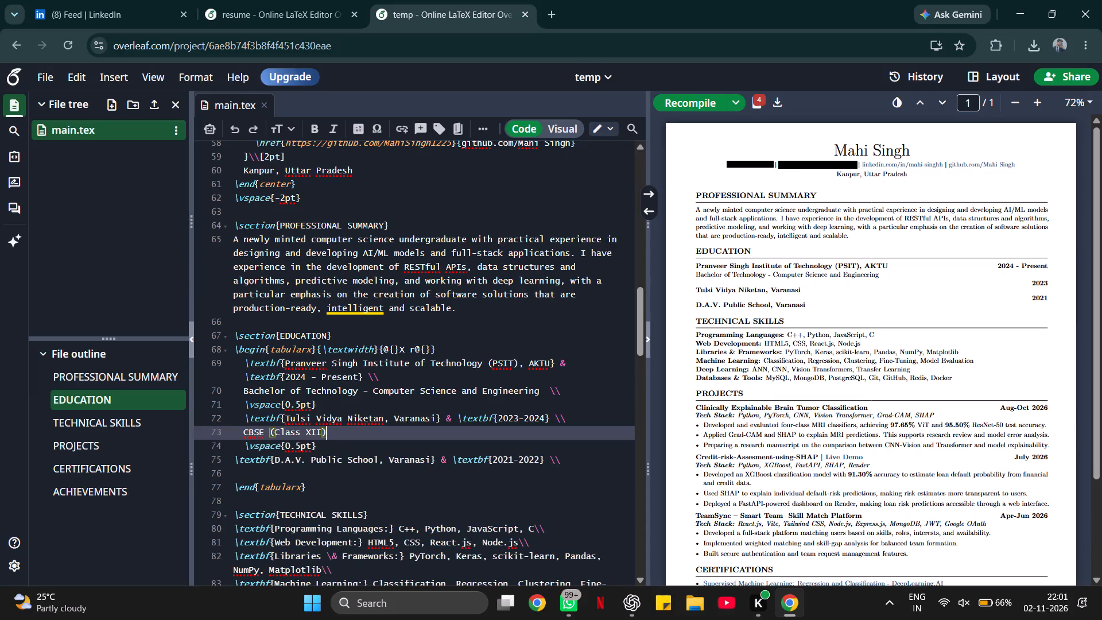
# Add the line CBSE (Class X) below the D.A.V. Public School entry.
pyautogui.click(565, 459)
pyautogui.press('Return')
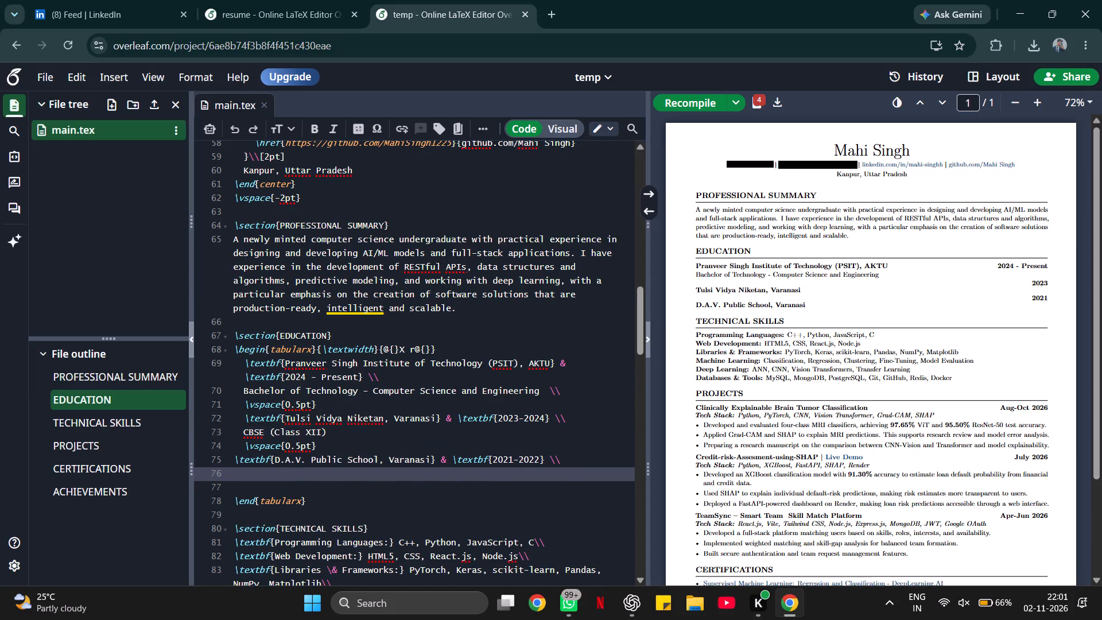
pyautogui.write('CBSE')
pyautogui.press('space')
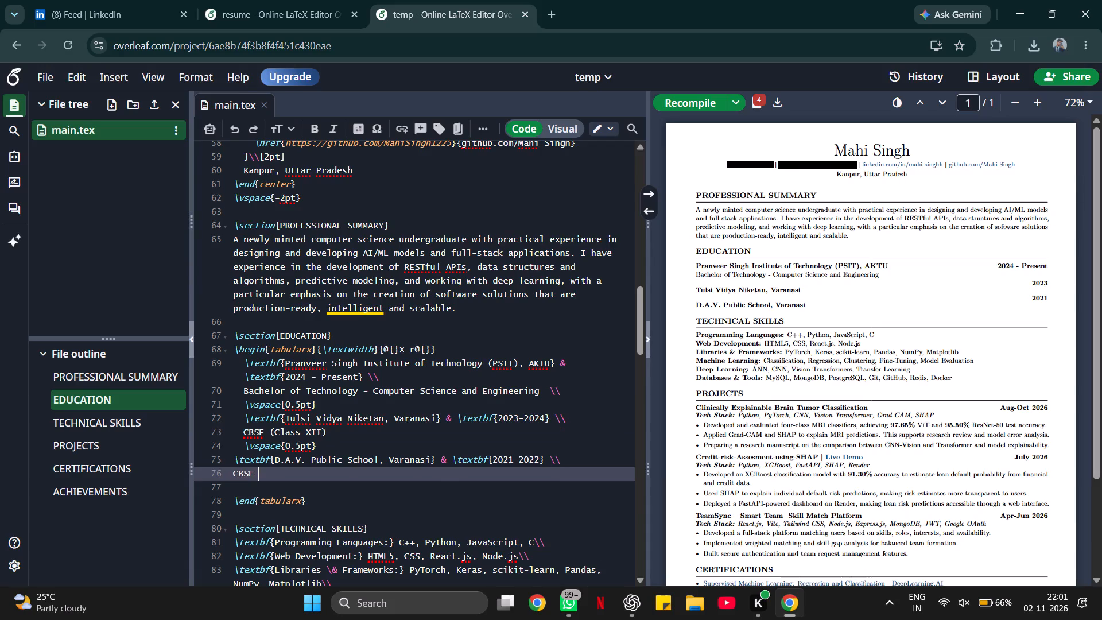
pyautogui.hotkey('shift', '(')
pyautogui.hotkey('shift', ')')
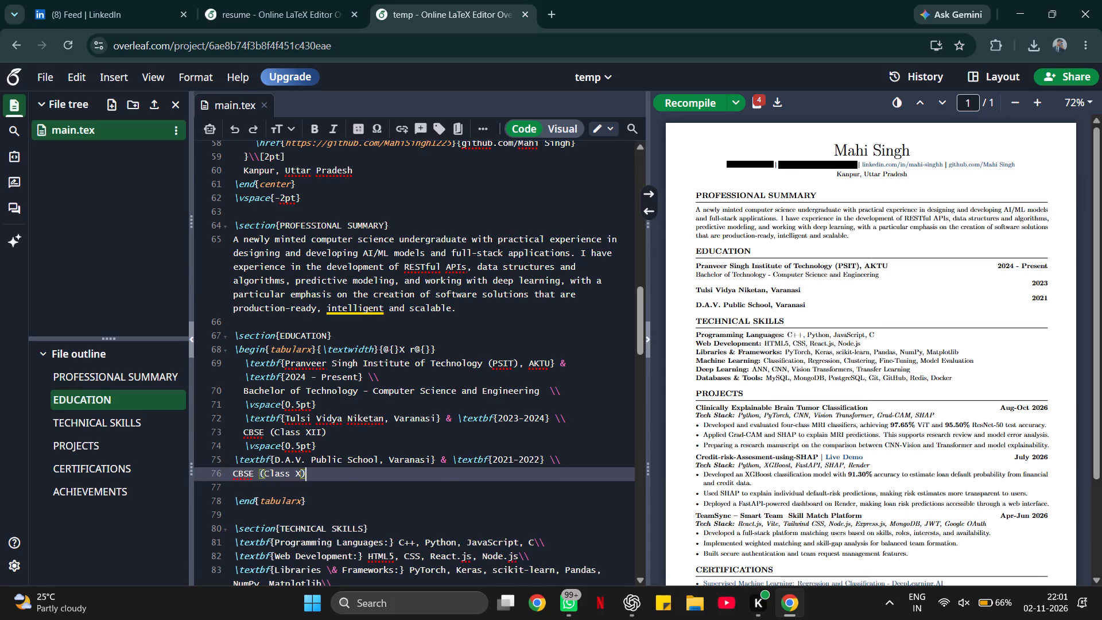
# Recompile the temp project to update the PDF preview.
pyautogui.click(707, 105)
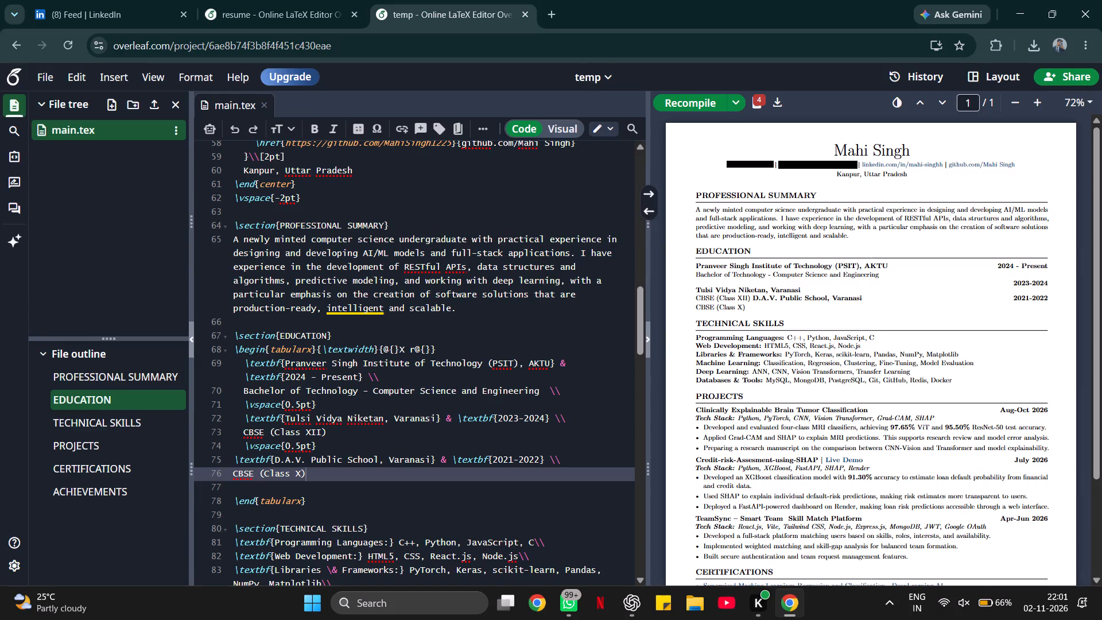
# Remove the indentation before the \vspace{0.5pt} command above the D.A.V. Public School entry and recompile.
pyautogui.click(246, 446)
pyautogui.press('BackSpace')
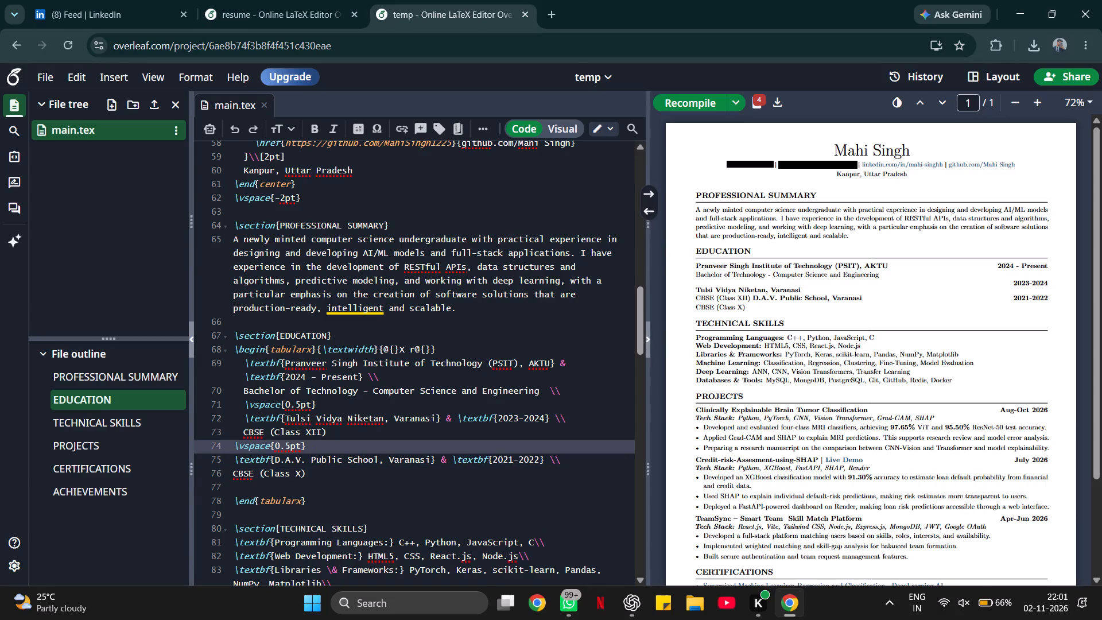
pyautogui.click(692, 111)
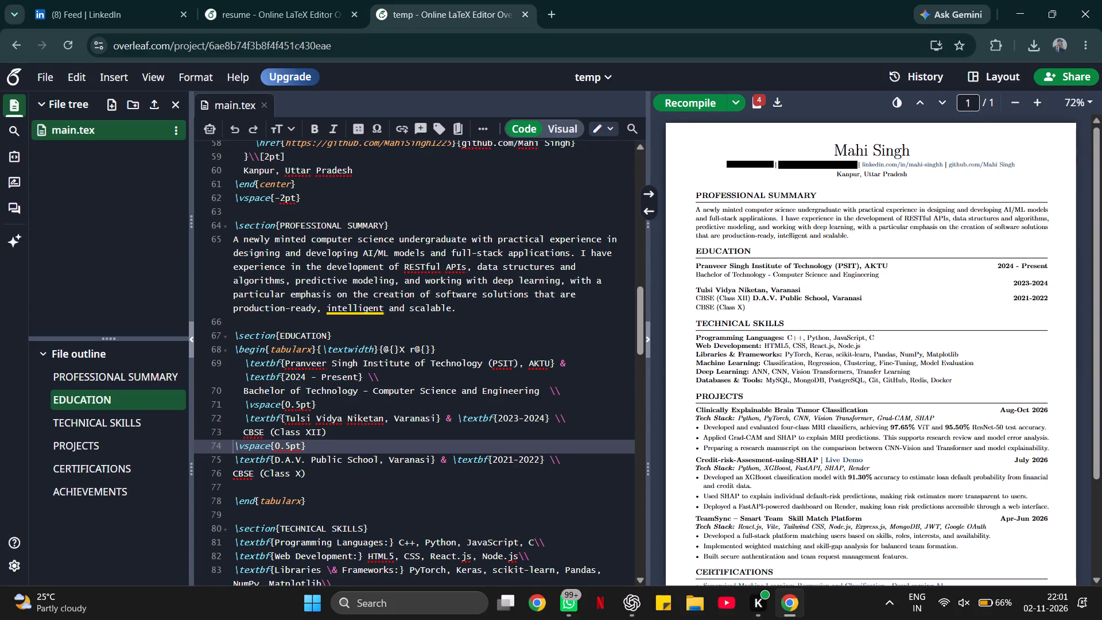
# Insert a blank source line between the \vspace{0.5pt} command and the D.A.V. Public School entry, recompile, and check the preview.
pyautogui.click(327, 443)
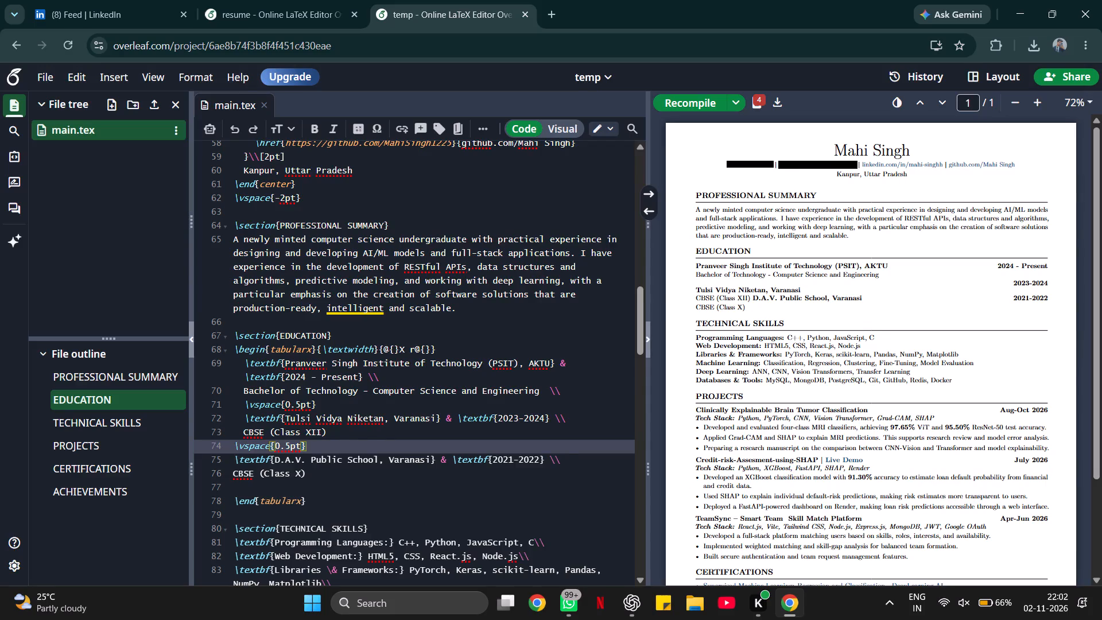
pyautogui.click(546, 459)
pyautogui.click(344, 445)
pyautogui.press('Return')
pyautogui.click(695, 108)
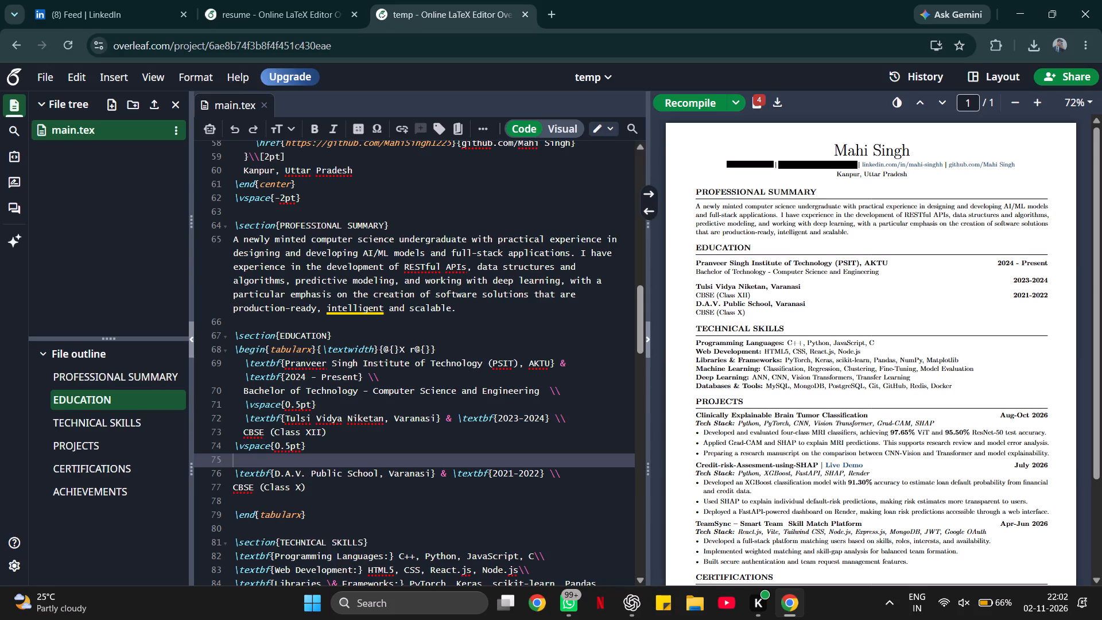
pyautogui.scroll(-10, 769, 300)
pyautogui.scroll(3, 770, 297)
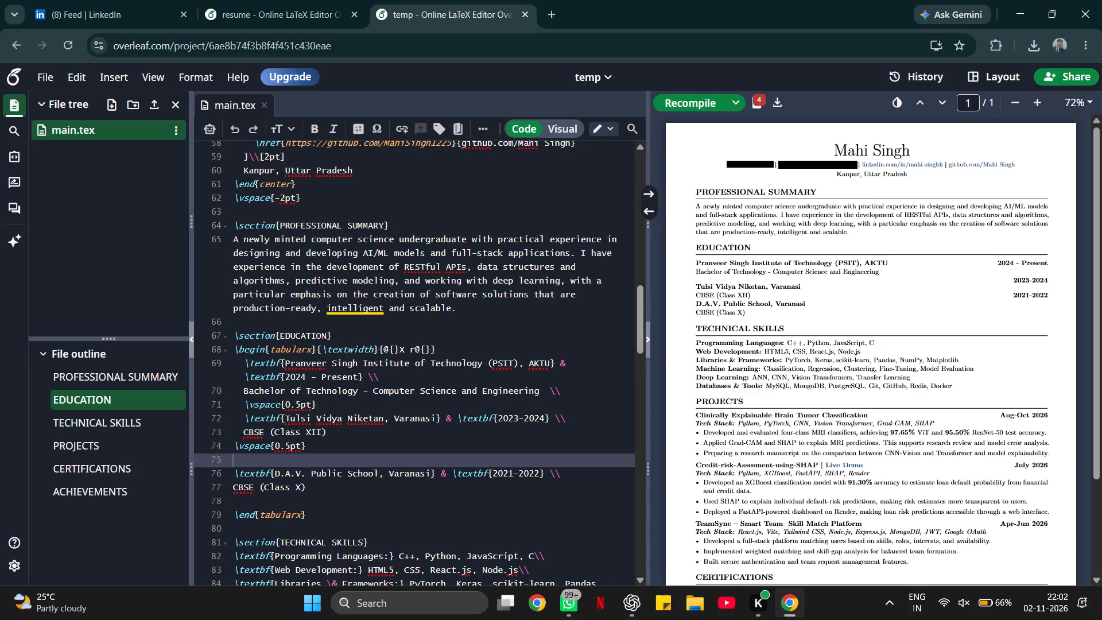
# Delete the \vspace{0.5pt} command above the Tulsi Vidya Niketan entry.
pyautogui.click(323, 402)
pyautogui.press('BackSpace')
pyautogui.press('BackSpace')
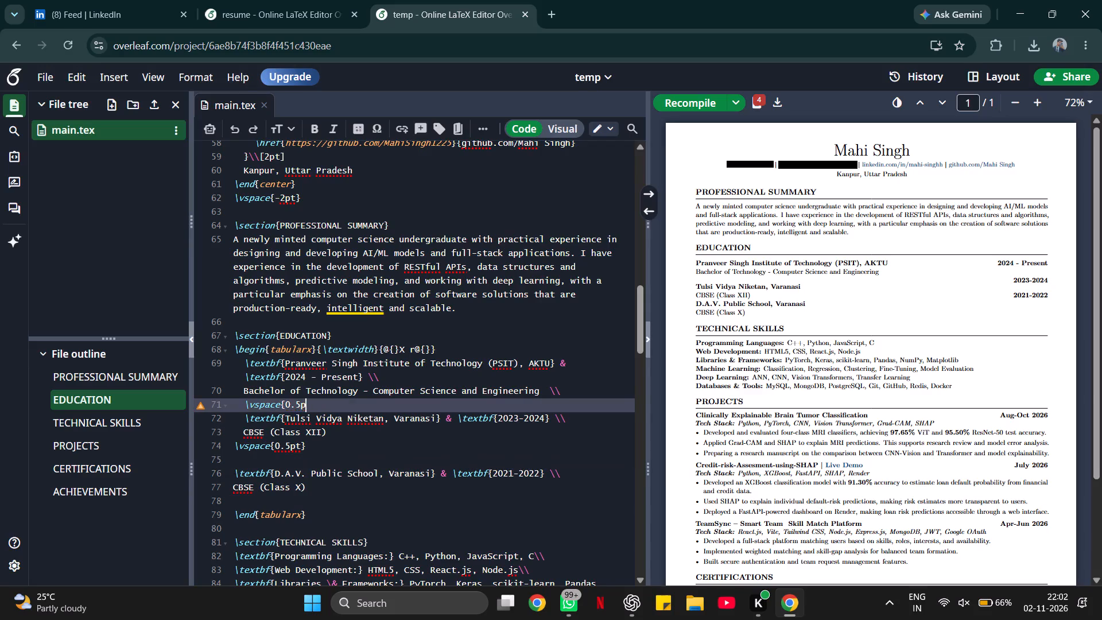
pyautogui.press('BackSpace')
pyautogui.press('BackSpace')
pyautogui.press('BackSpace')
pyautogui.press('BackSpace')
pyautogui.press('BackSpace')
pyautogui.press('BackSpace')
pyautogui.press('BackSpace')
pyautogui.press('BackSpace')
pyautogui.press('BackSpace')
pyautogui.press('BackSpace')
pyautogui.press('BackSpace')
pyautogui.press('BackSpace')
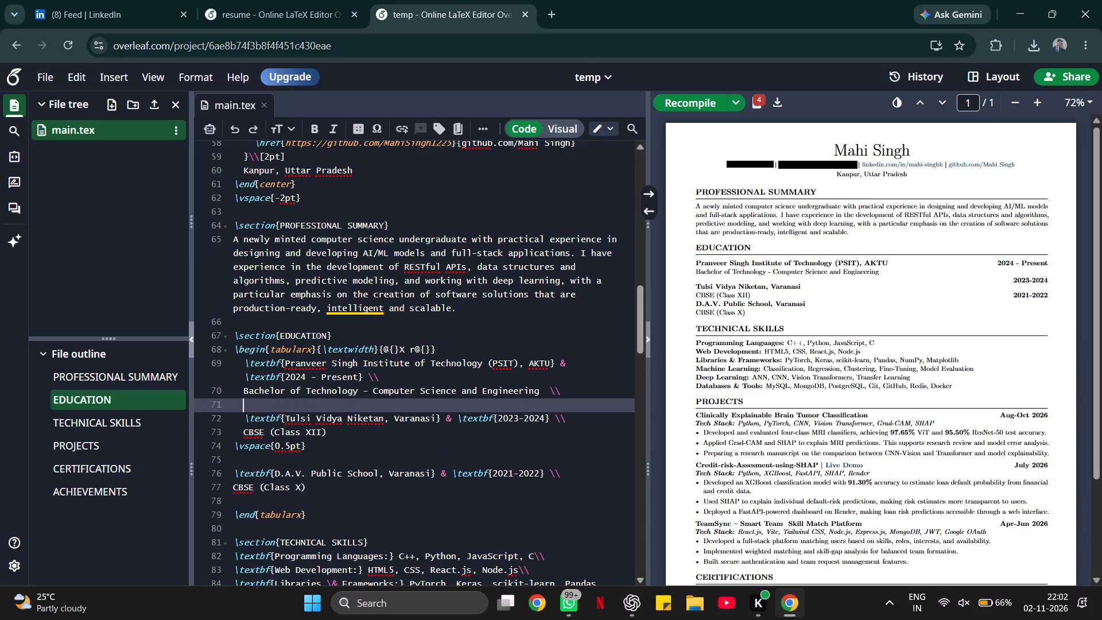
# Delete the \vspace{0.5pt} command above the D.A.V. Public School entry, leaving a single blank line there.
pyautogui.click(315, 447)
pyautogui.press('BackSpace')
pyautogui.press('BackSpace')
pyautogui.press('BackSpace')
pyautogui.press('BackSpace')
pyautogui.press('BackSpace')
pyautogui.press('BackSpace')
pyautogui.press('BackSpace')
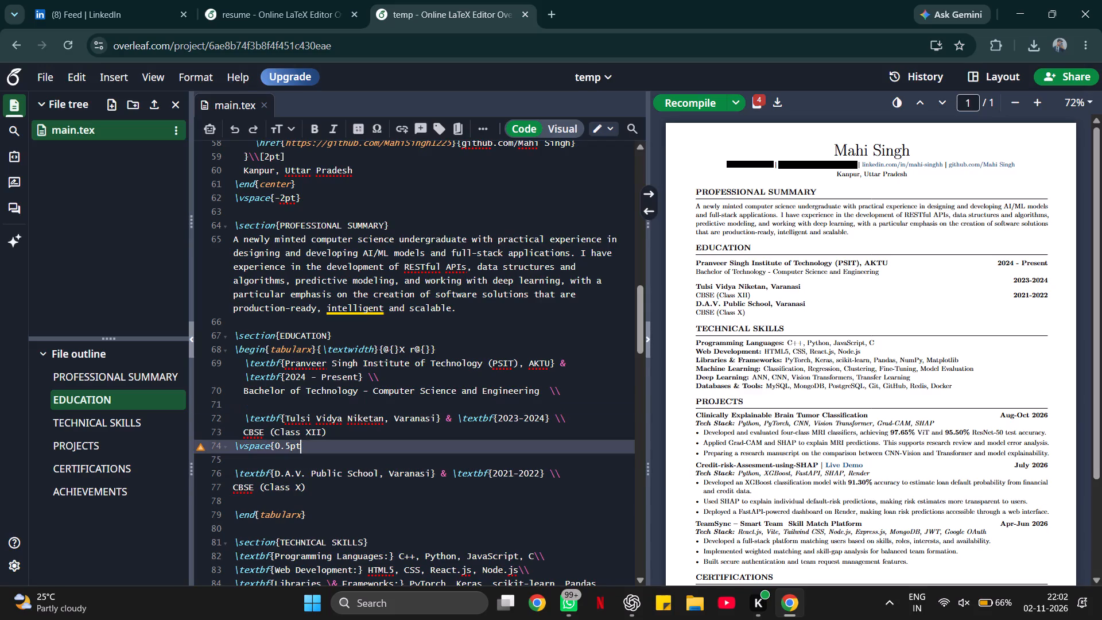
pyautogui.press('BackSpace')
pyautogui.press('BackSpace')
pyautogui.press('BackSpace')
pyautogui.press('BackSpace')
pyautogui.press('BackSpace')
pyautogui.press('BackSpace')
pyautogui.press('BackSpace')
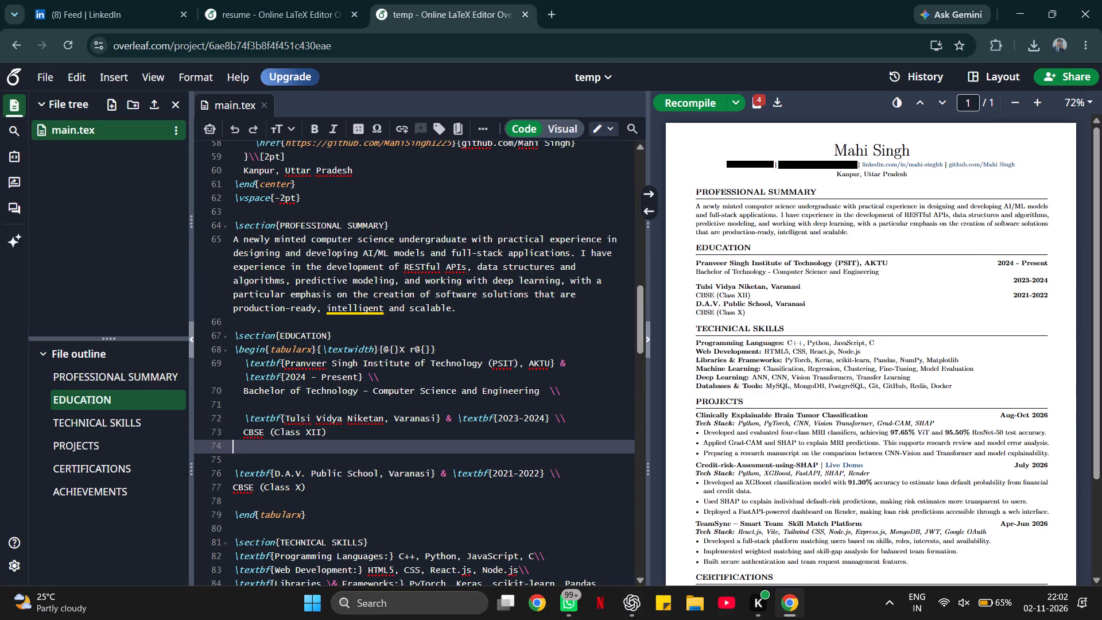
pyautogui.click(265, 458)
pyautogui.press('BackSpace')
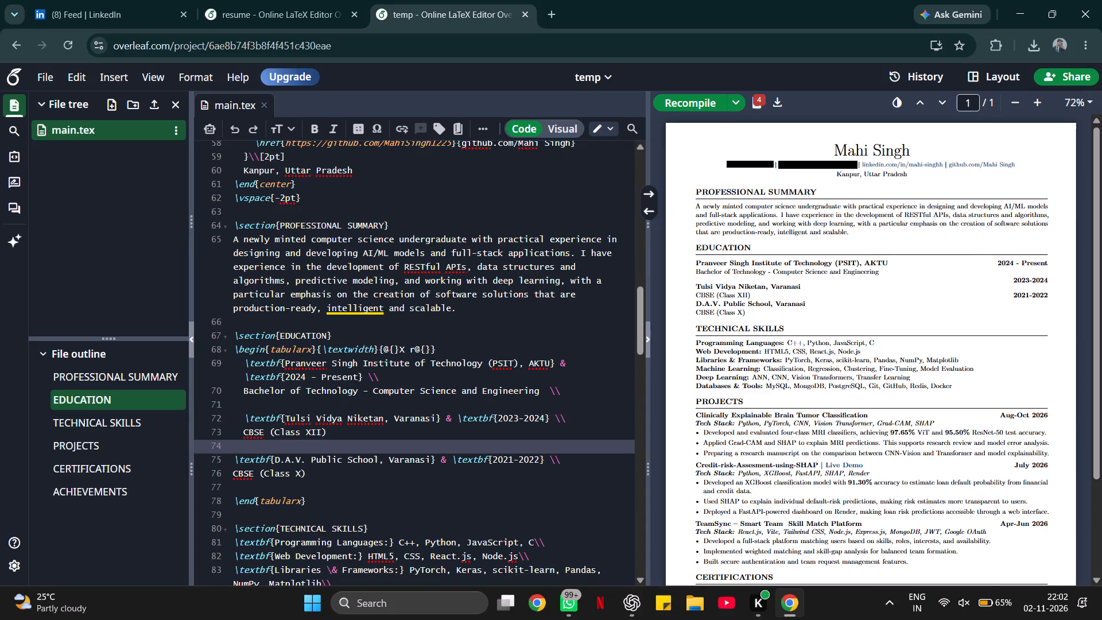
# Recompile the temp project to update the education section in the PDF preview.
pyautogui.doubleClick(687, 113)
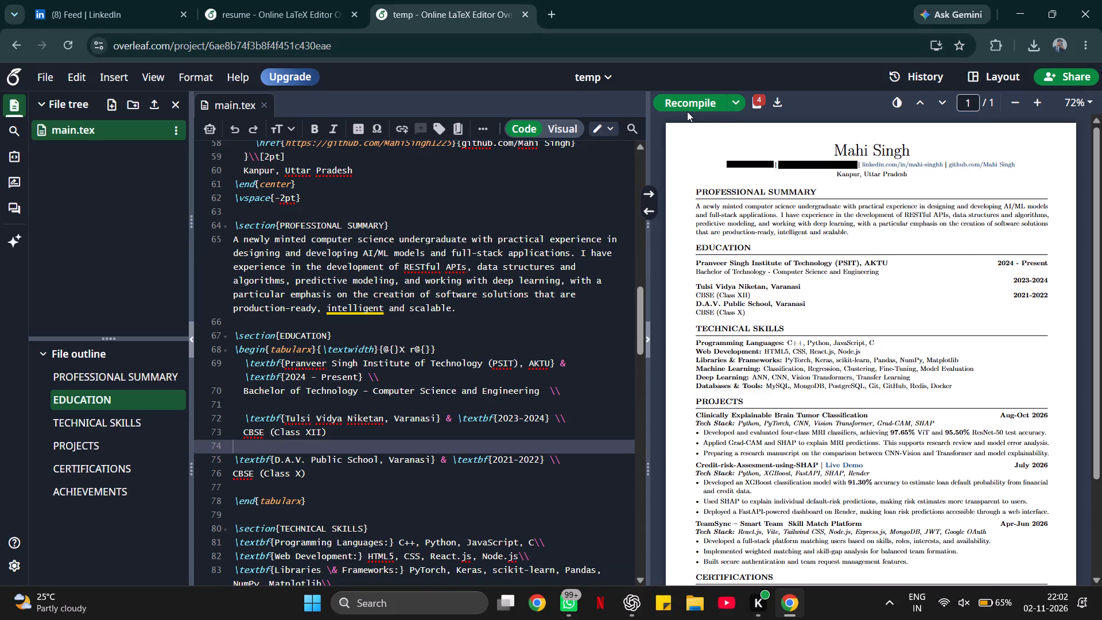
pyautogui.click(689, 102)
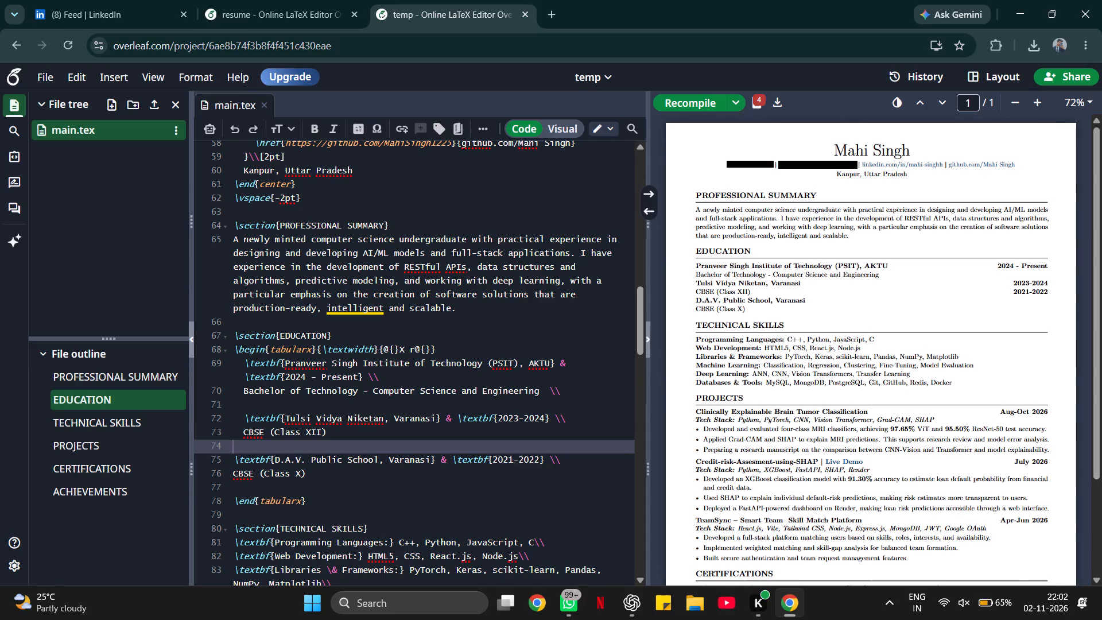
# Insert \vspace{1pt} on a new line below the Bachelor of Technology line, using the resume project as reference.
pyautogui.click(299, 0)
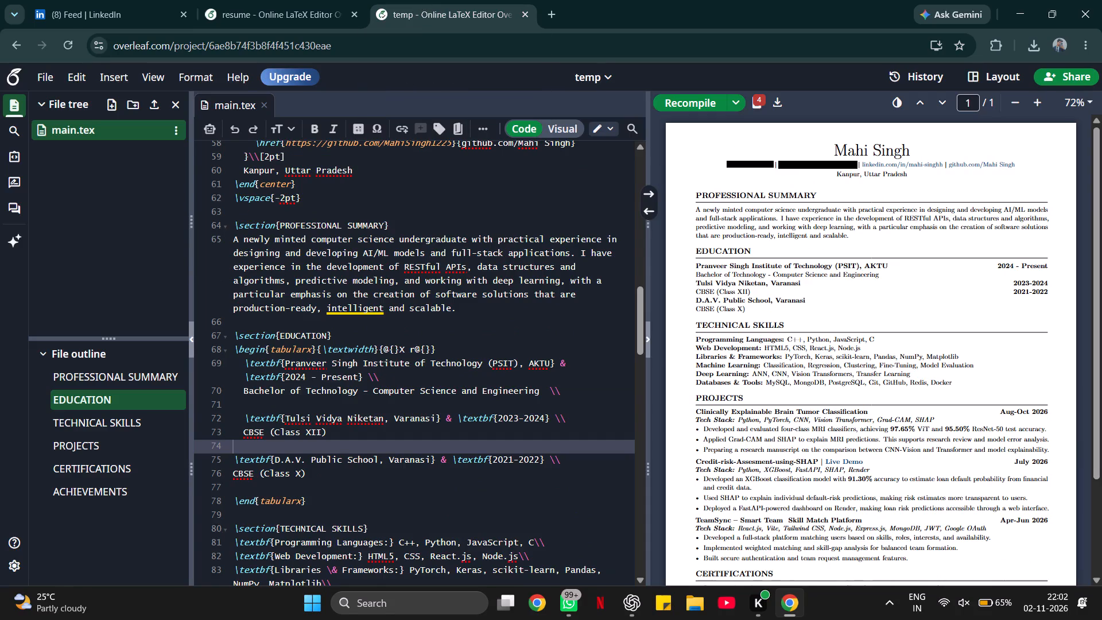
pyautogui.click(304, 402)
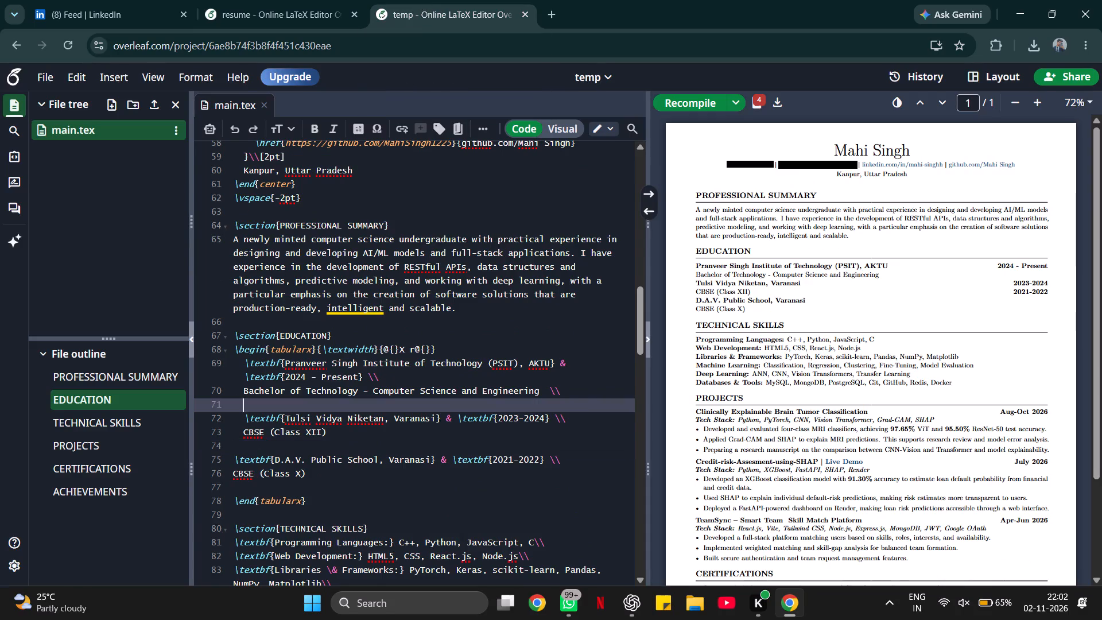
pyautogui.click(581, 390)
pyautogui.press('Return')
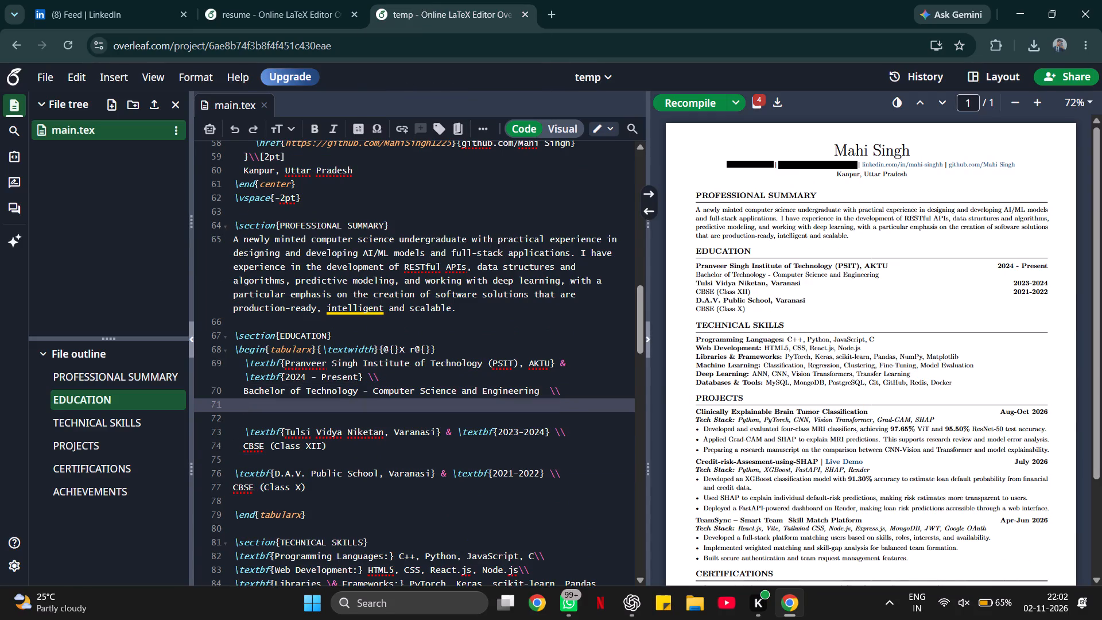
pyautogui.write('\\vs')
pyautogui.press('Return')
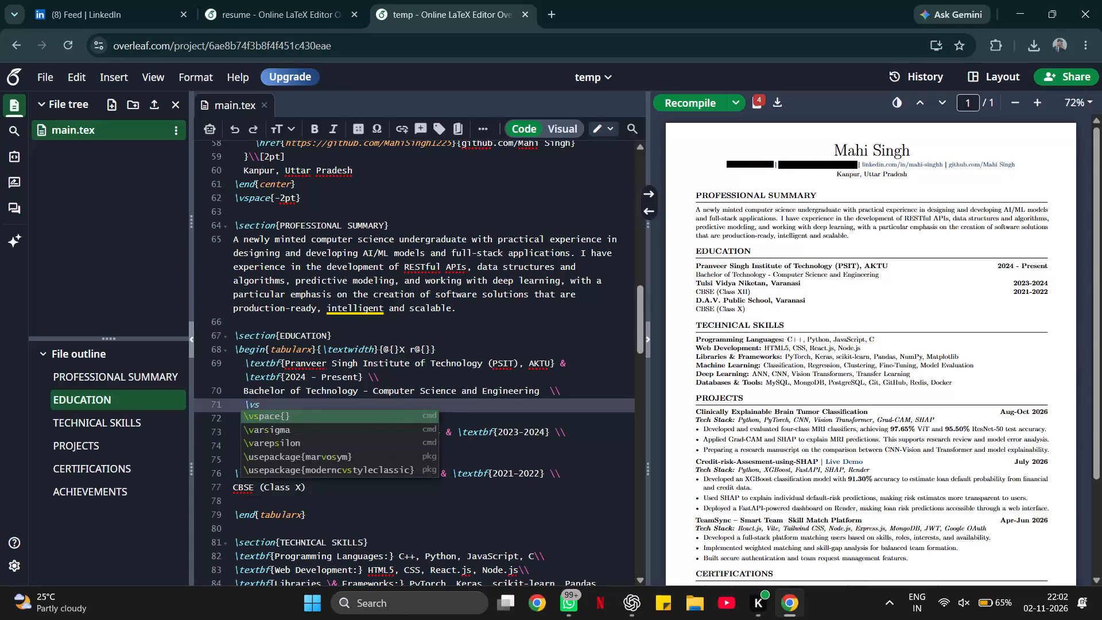
pyautogui.write('1pt')
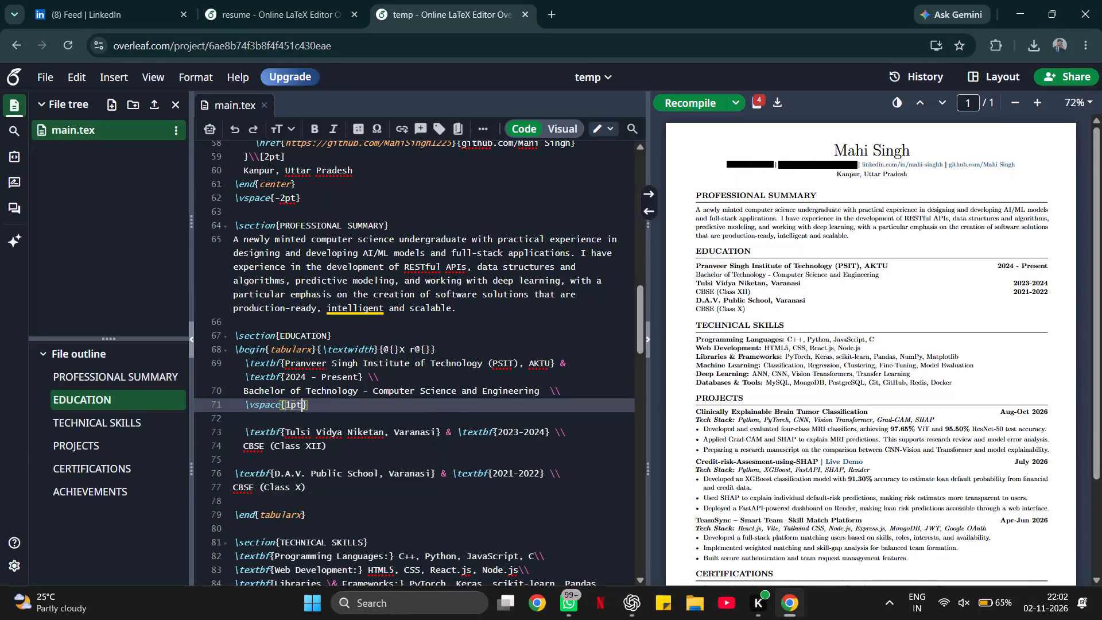
# Append "& \\" to the CBSE (Class XII) line in the temp project, using the resume project's education section as reference.
pyautogui.click(300, 459)
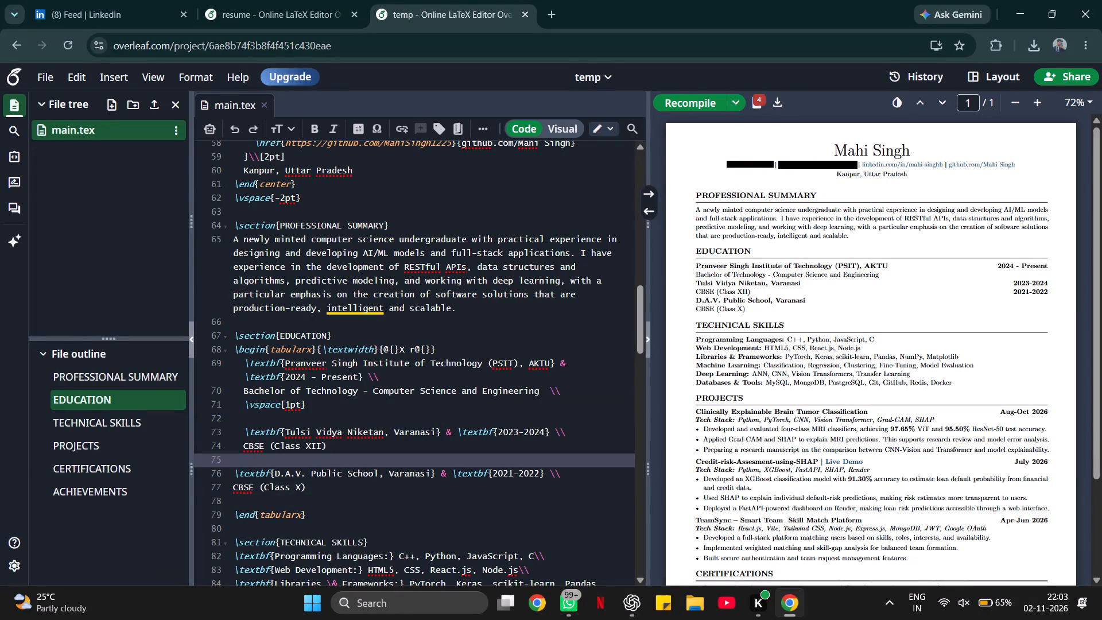
pyautogui.click(253, 0)
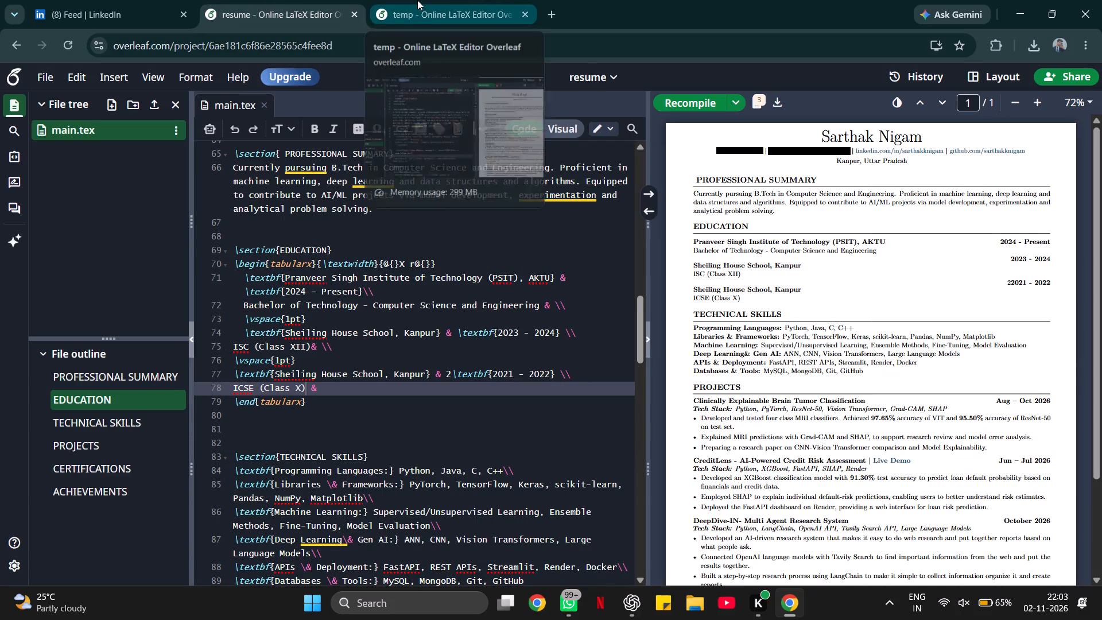
pyautogui.click(417, 0)
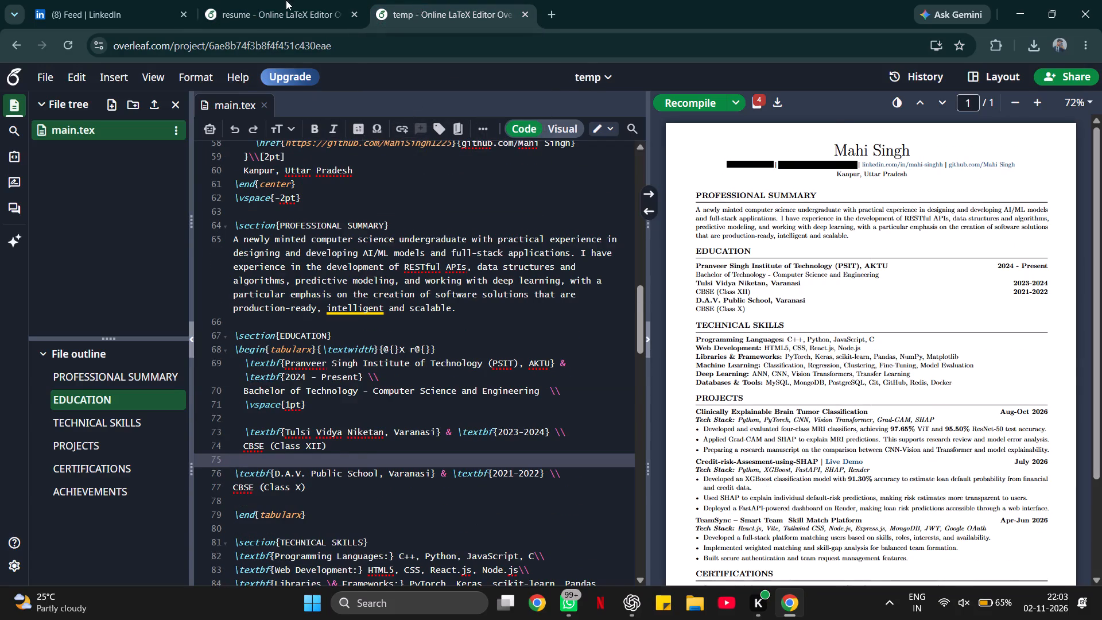
pyautogui.click(284, 0)
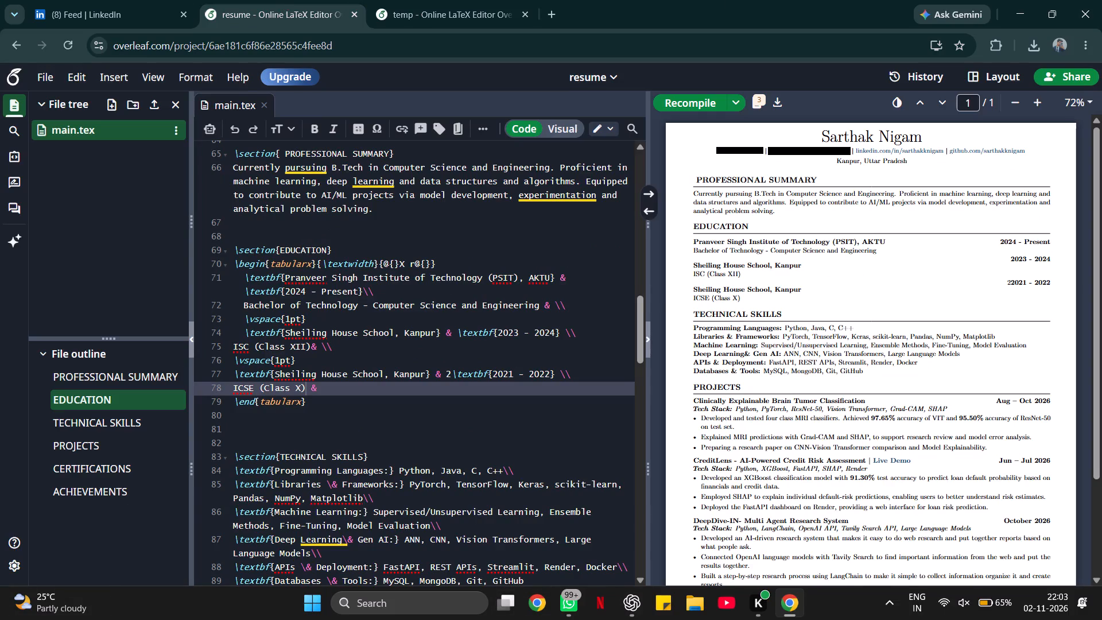
pyautogui.click(480, 0)
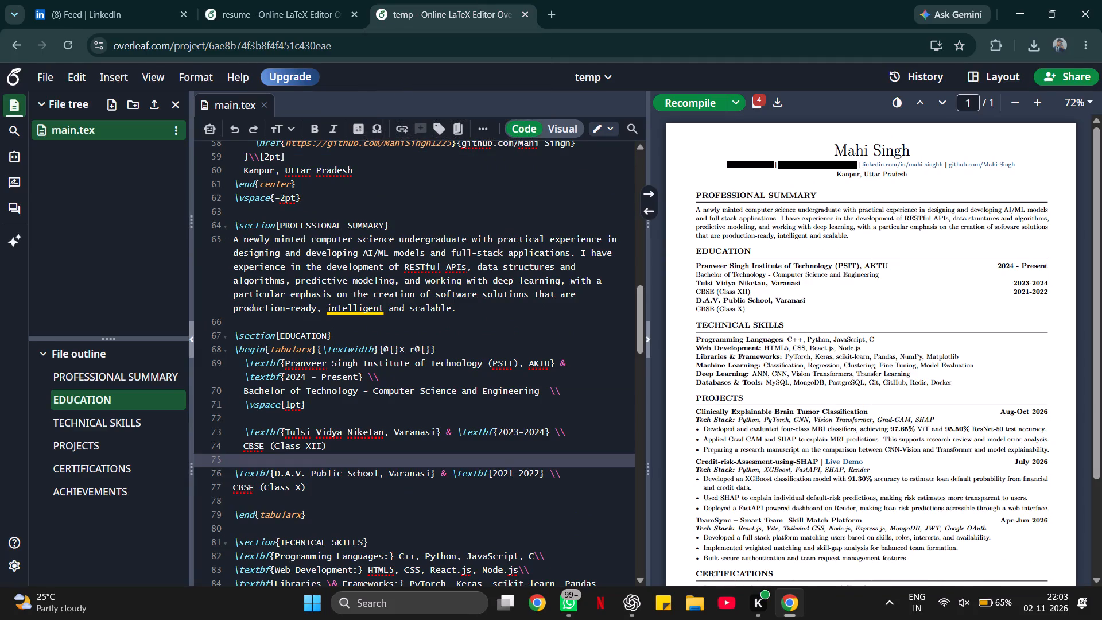
pyautogui.click(312, 5)
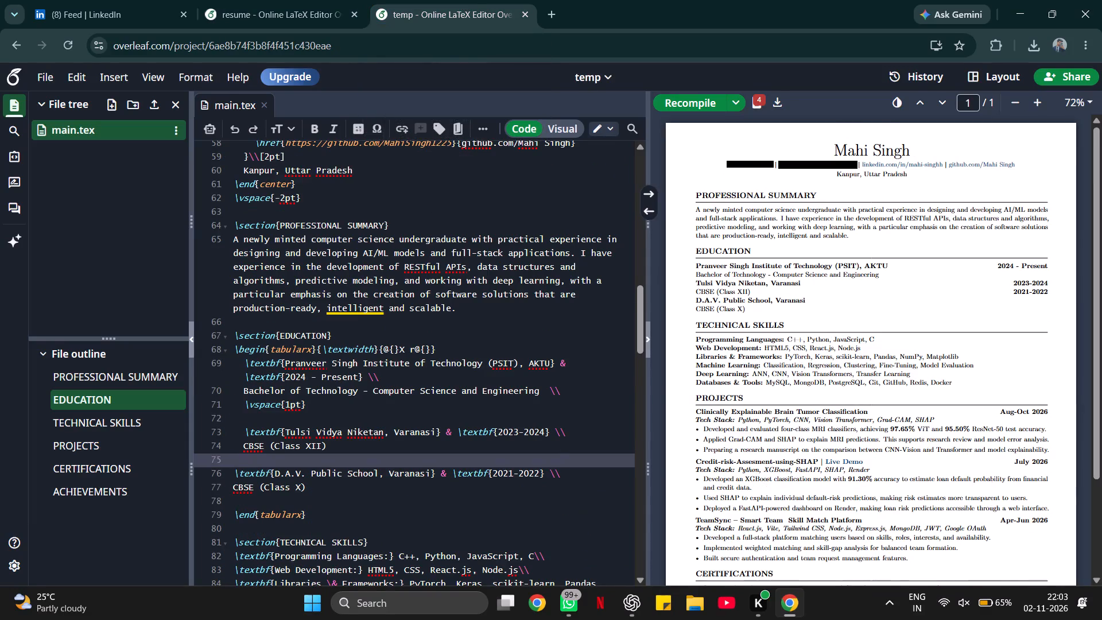
pyautogui.click(338, 447)
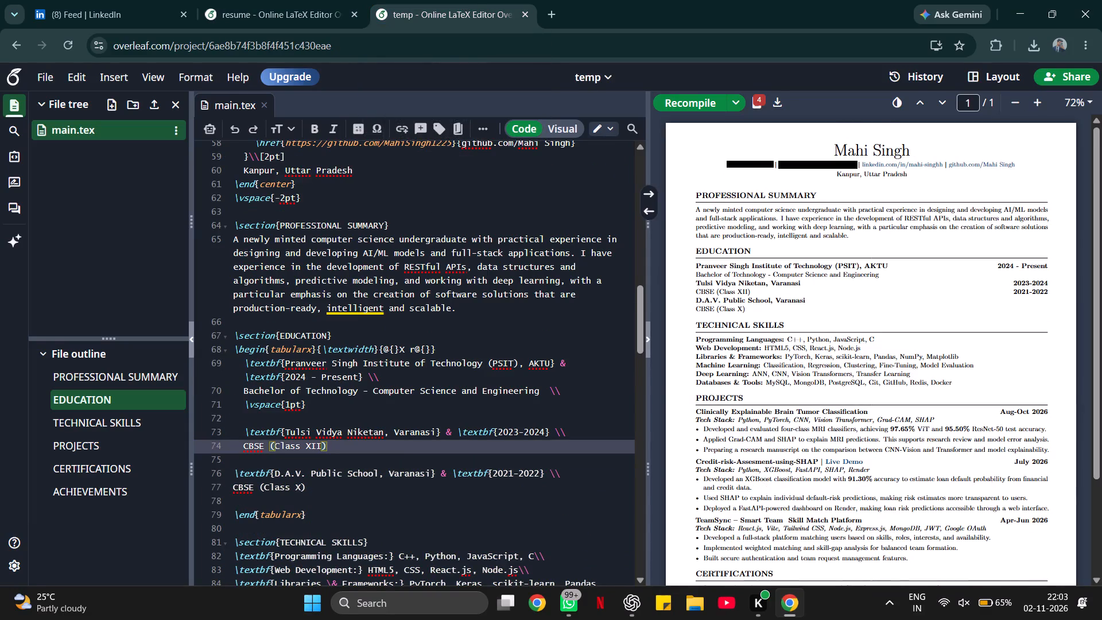
pyautogui.hotkey('shift', '&')
pyautogui.press('space')
pyautogui.write('\\\\')
# Compare with the resume project and delete the blank line above the Tulsi Vidya Niketan entry in the temp project.
pyautogui.click(327, 0)
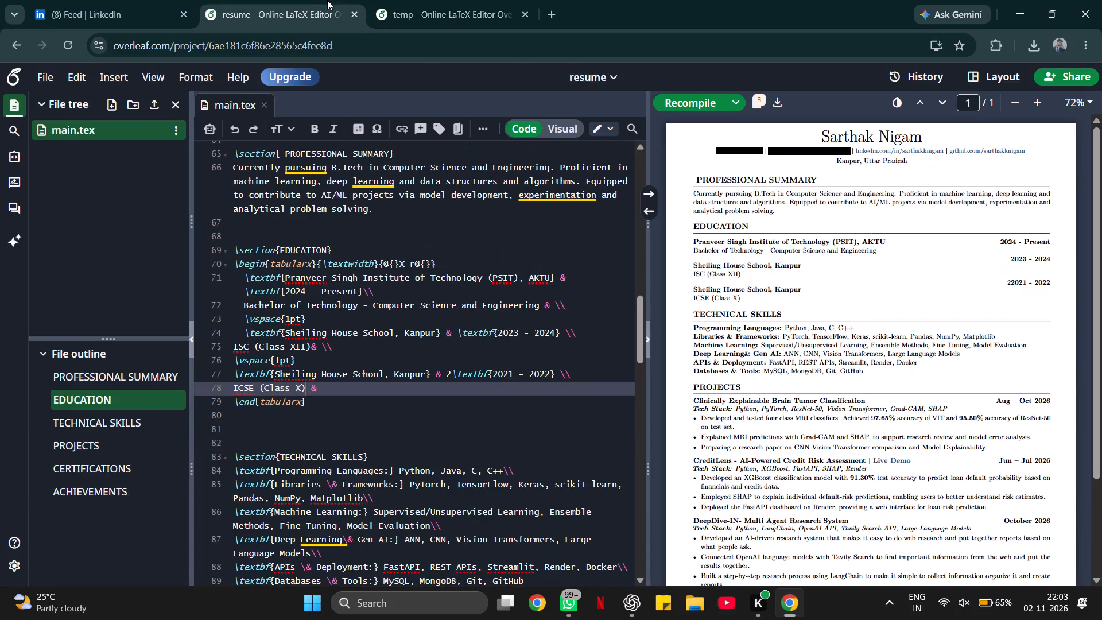
pyautogui.click(414, 0)
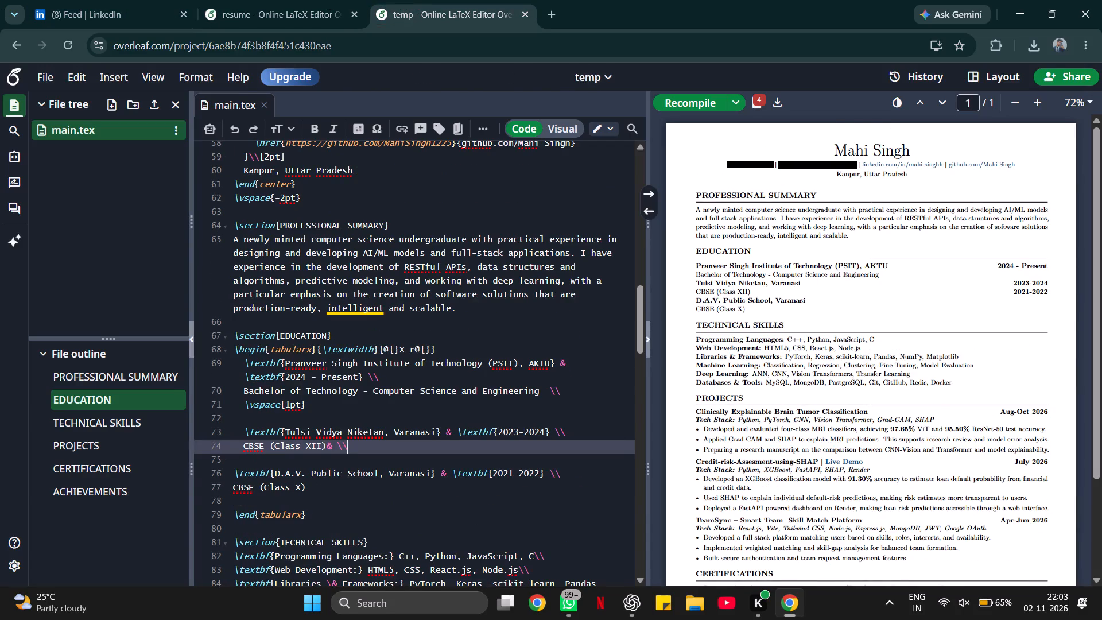
pyautogui.click(286, 417)
pyautogui.press('BackSpace')
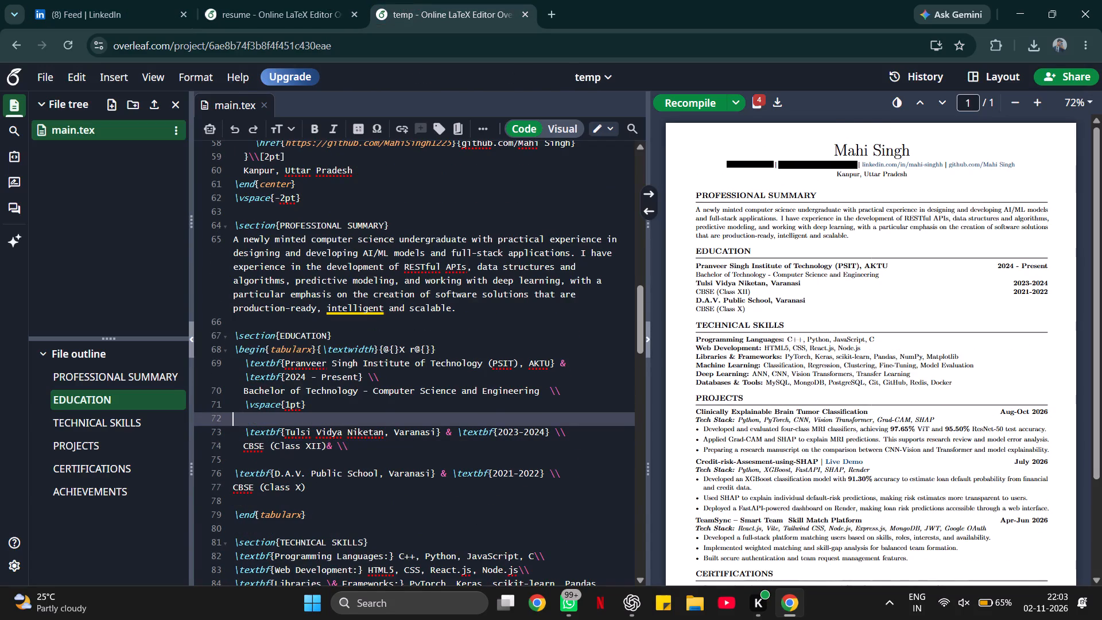
pyautogui.press('BackSpace')
# Insert \vspace{1pt} on the blank line above the D.A.V. Public School entry.
pyautogui.click(313, 444)
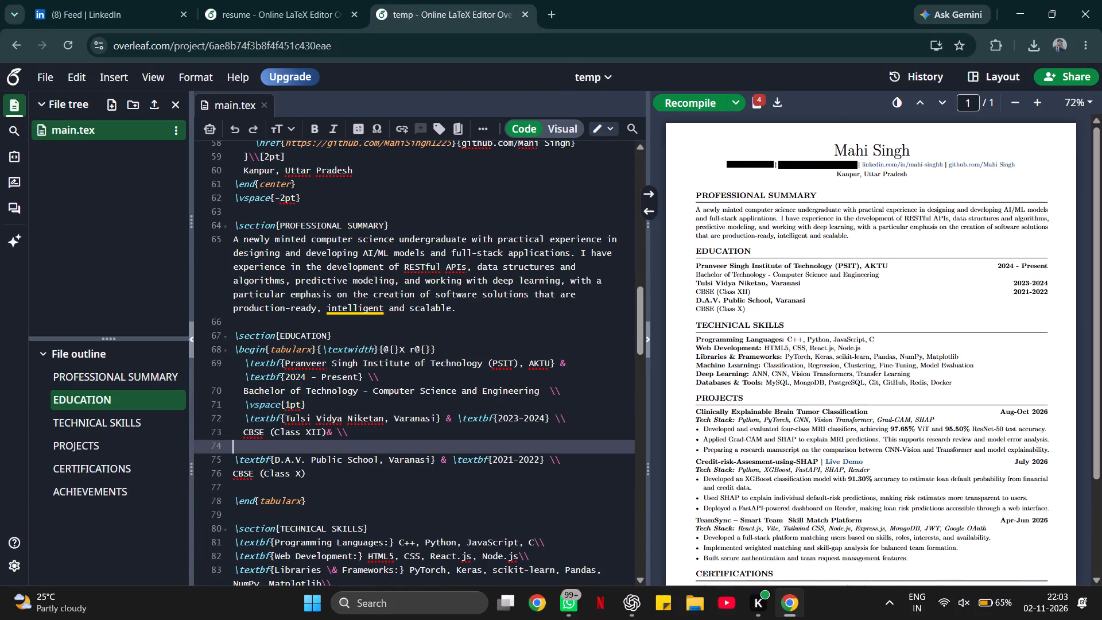
pyautogui.write('\\vp')
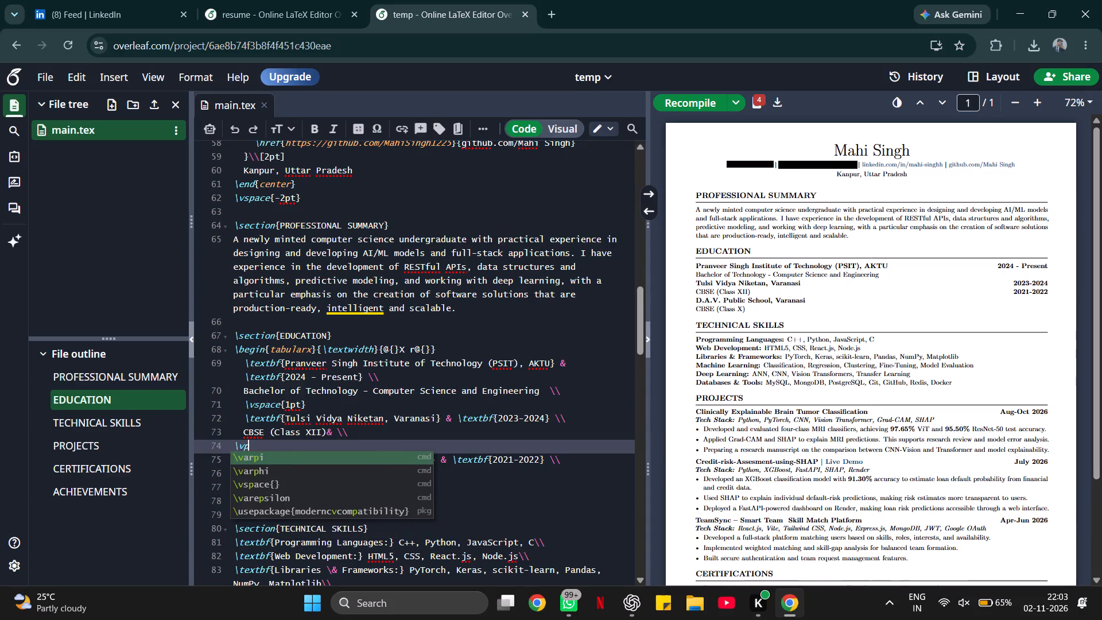
pyautogui.press('BackSpace')
pyautogui.press('Return')
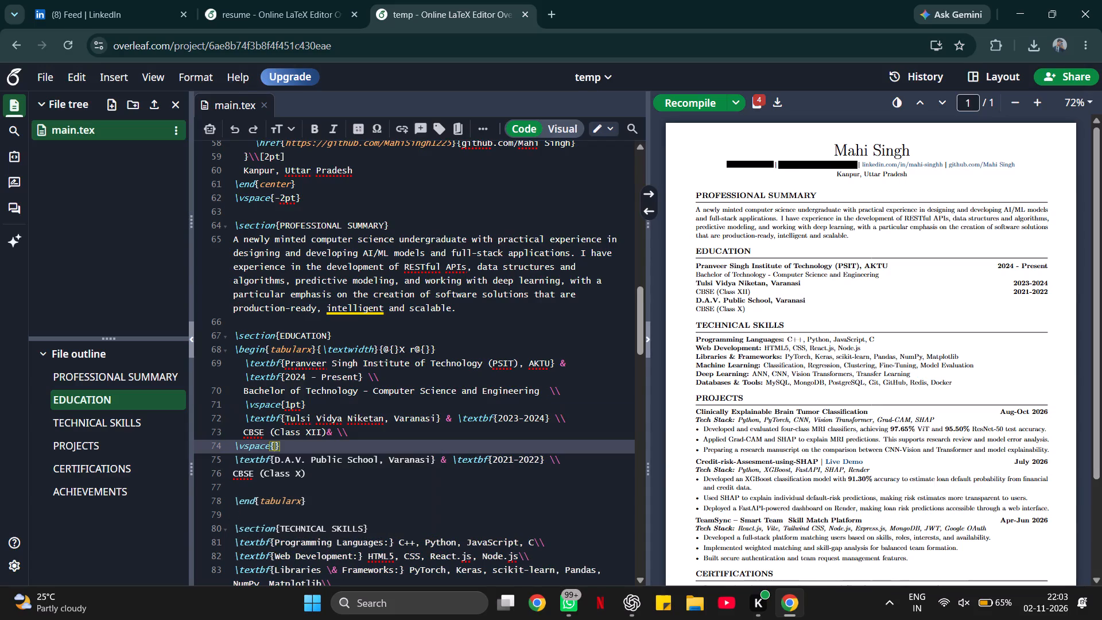
pyautogui.press('1')
pyautogui.write('pt')
# Append "& \\" to the CBSE (Class X) line.
pyautogui.click(313, 469)
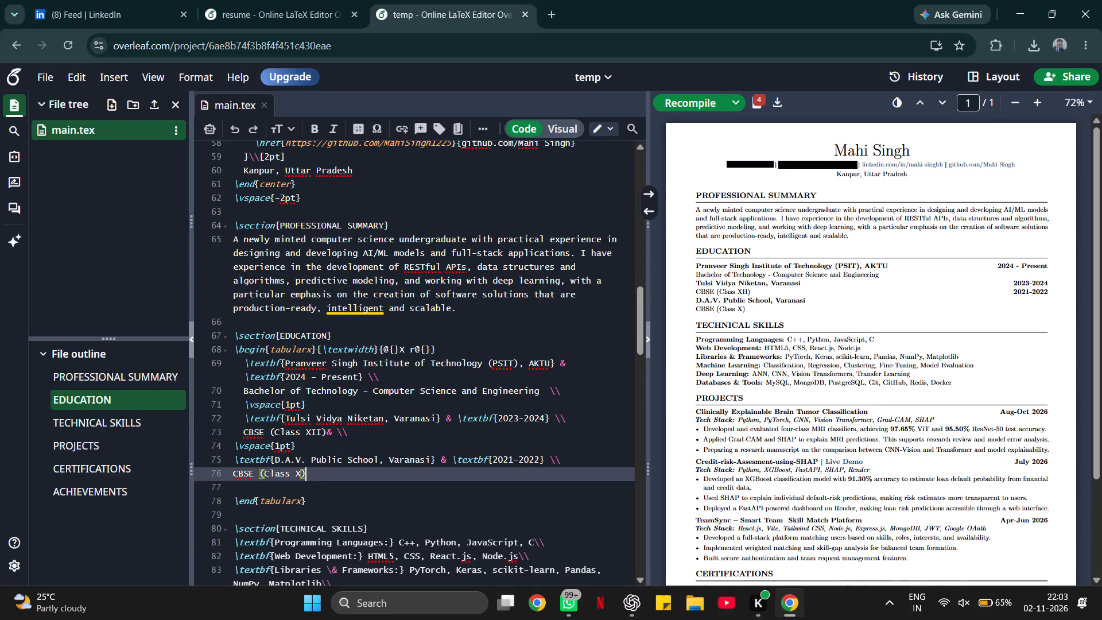
pyautogui.write('& \\\\')
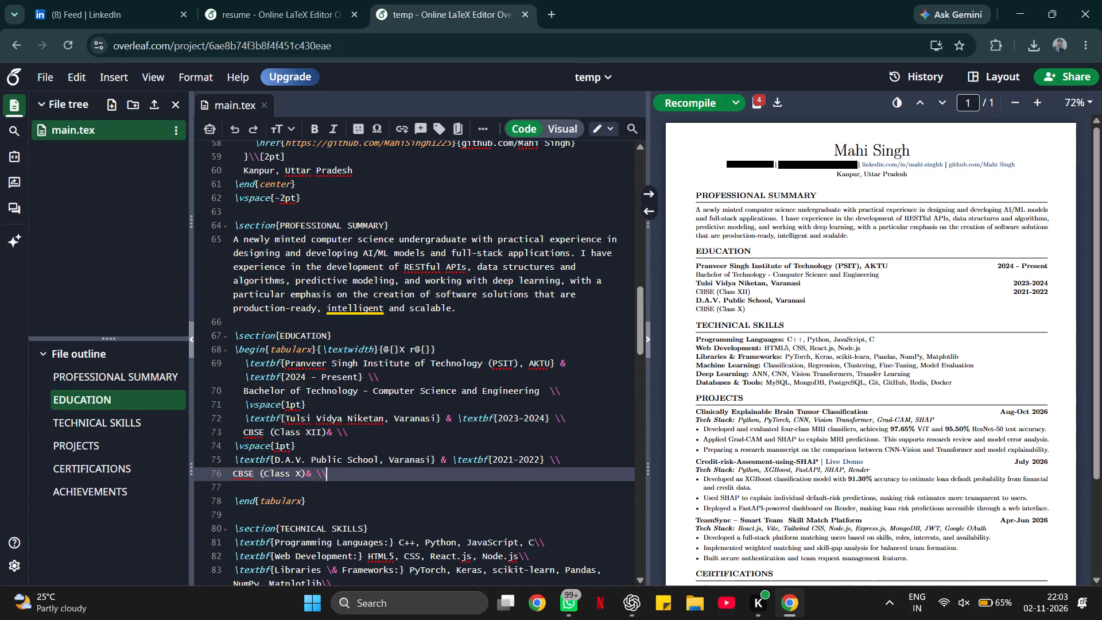
# In the resume project, add "\\" at the end of the ICSE (Class X) line and recompile.
pyautogui.click(269, 0)
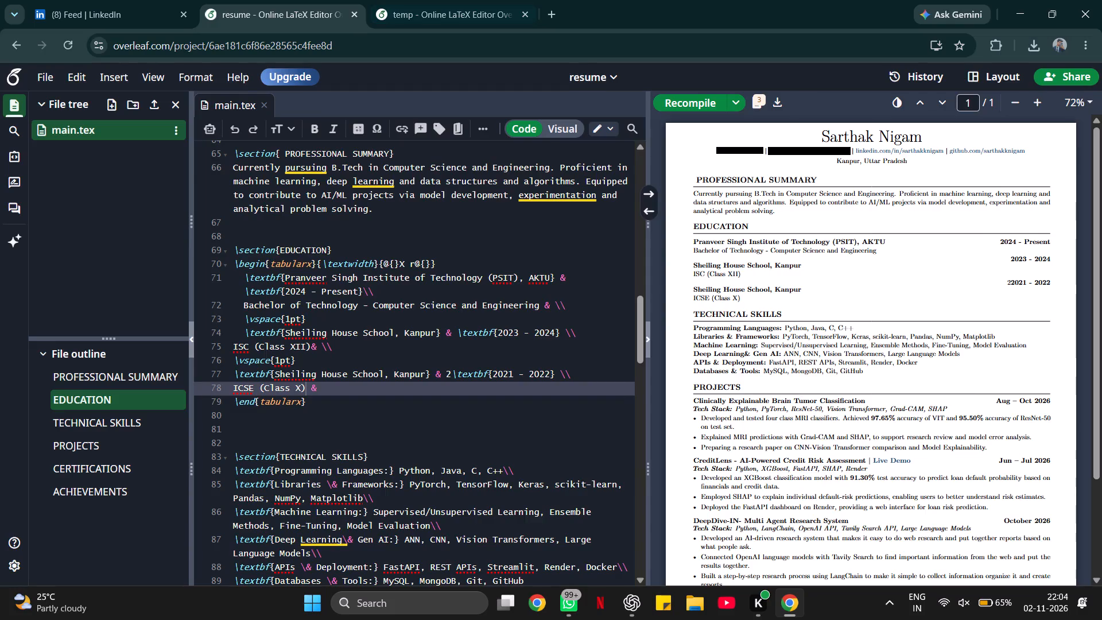
pyautogui.click(325, 385)
pyautogui.press('space')
pyautogui.write('\\\\')
pyautogui.click(694, 106)
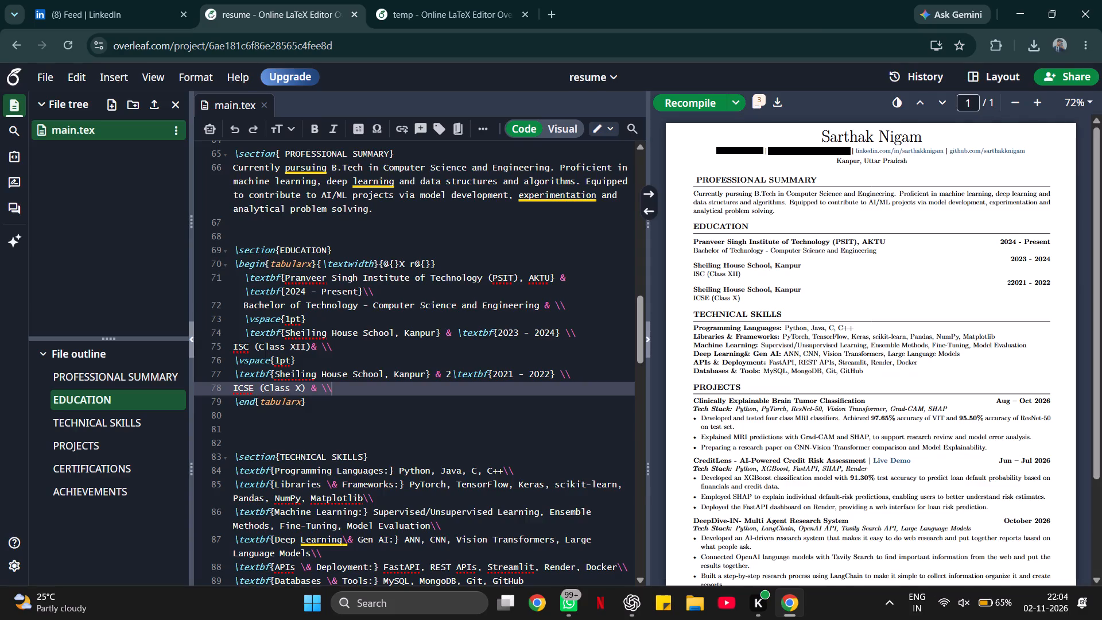
# In the temp project, delete the blank line above \end{tabularx}, recompile, and check the layout in the PDF preview.
pyautogui.click(441, 0)
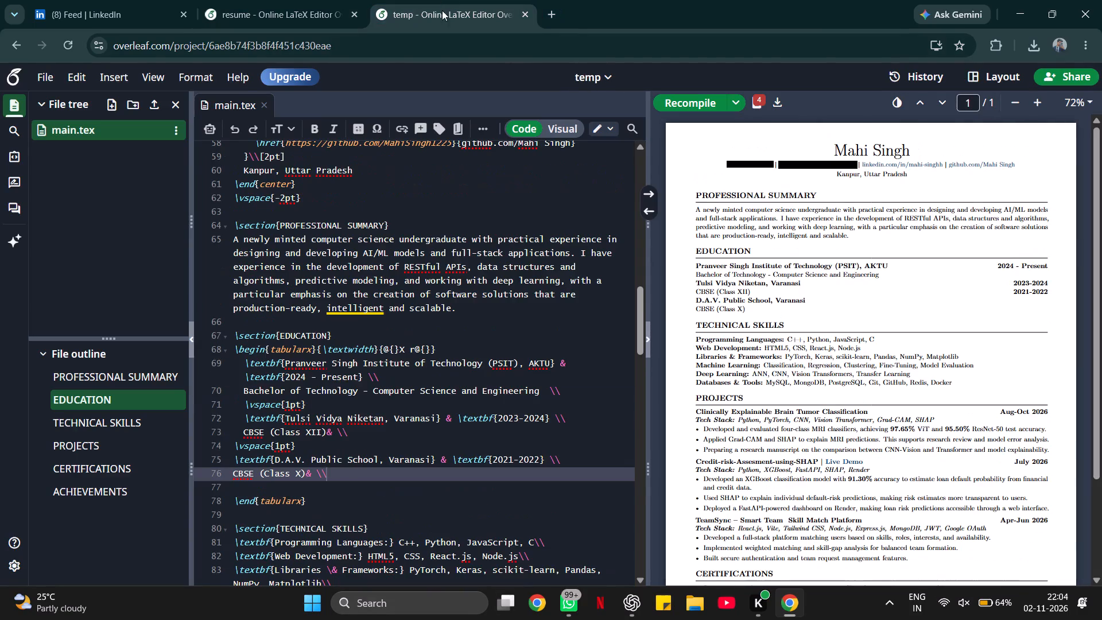
pyautogui.click(333, 485)
pyautogui.press('BackSpace')
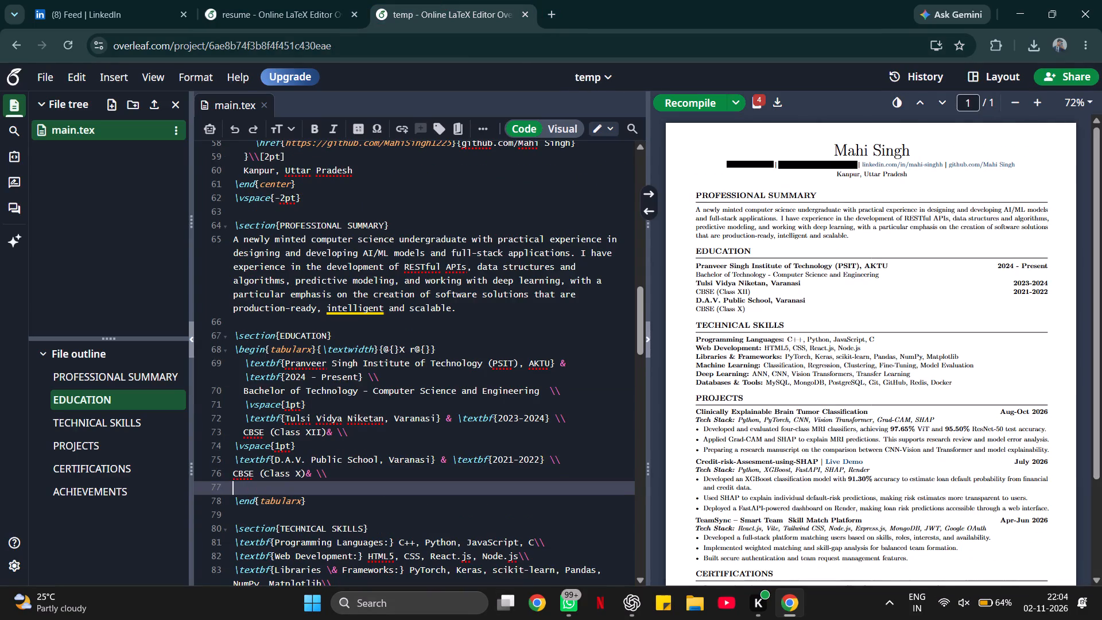
pyautogui.press('BackSpace')
pyautogui.click(677, 104)
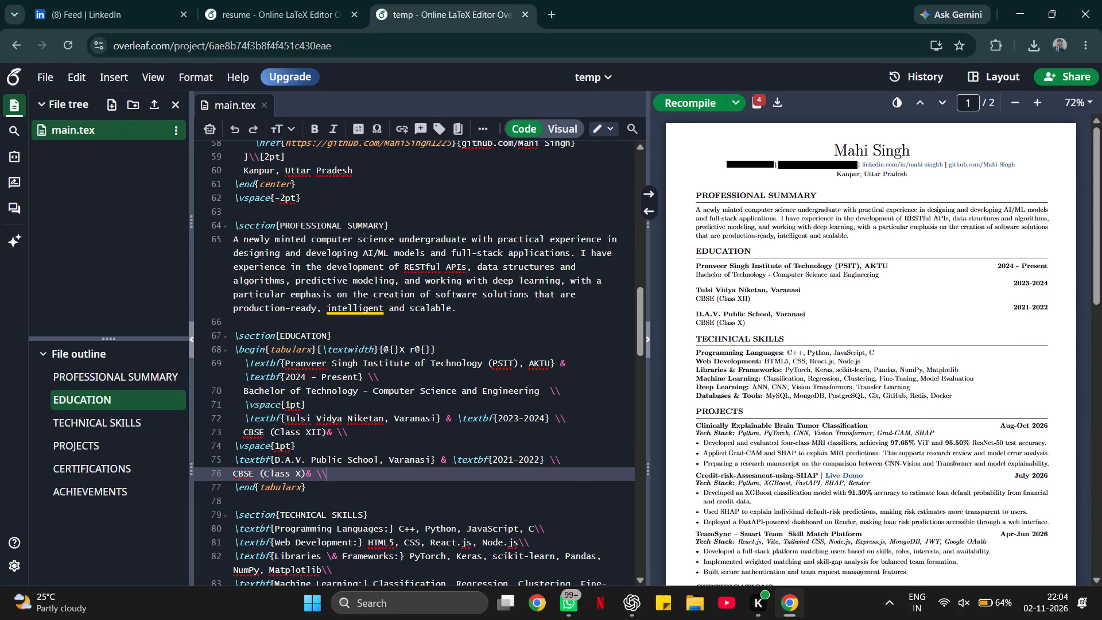
pyautogui.scroll(-5, 797, 482)
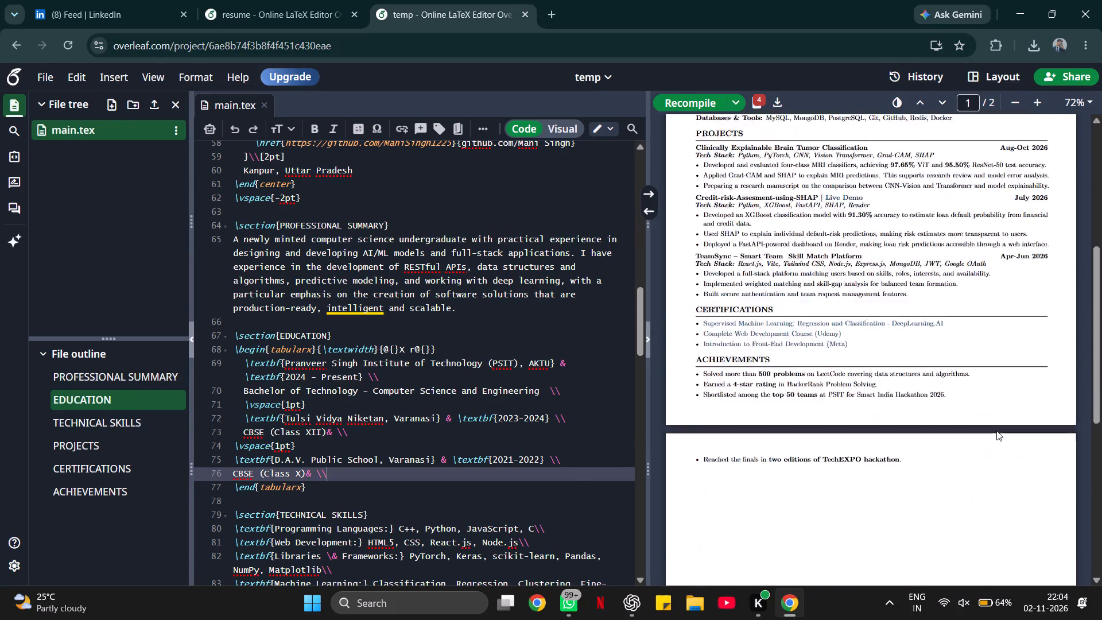
pyautogui.scroll(3, 996, 431)
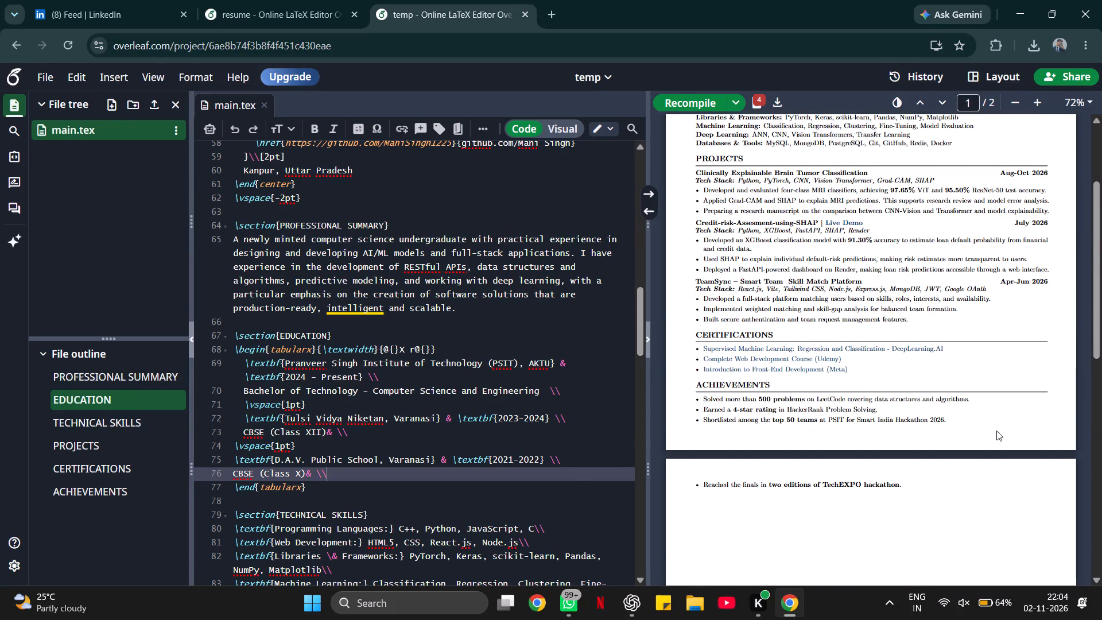
pyautogui.scroll(3, 996, 431)
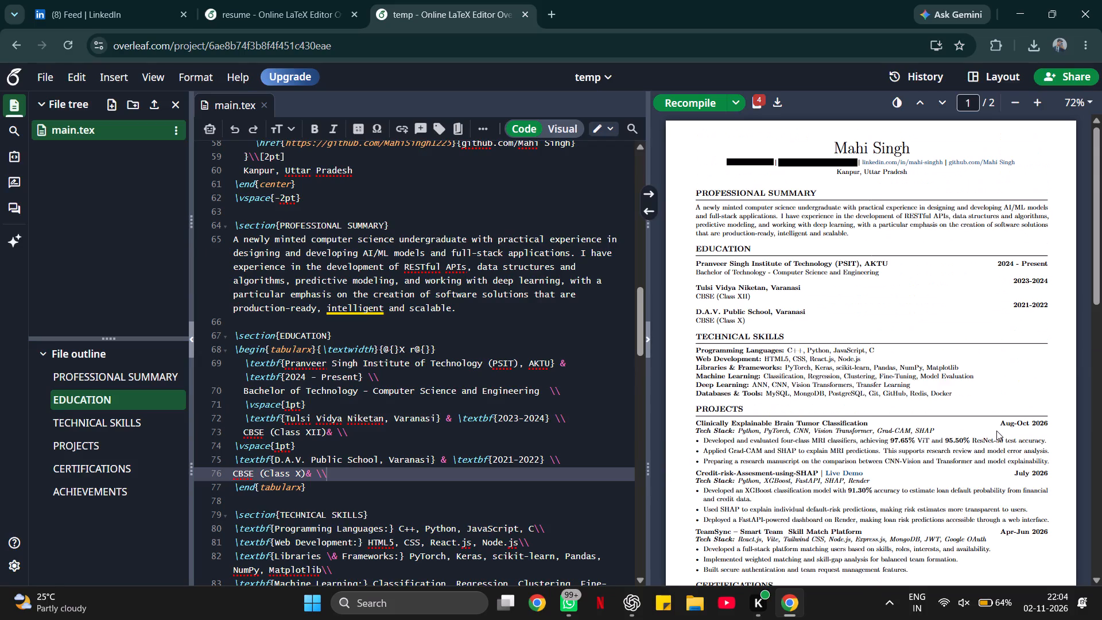
# In the resume project, delete the stray 2 before \textbf{2021 - 2022} in the second Sheiling House School entry and recompile.
pyautogui.click(313, 0)
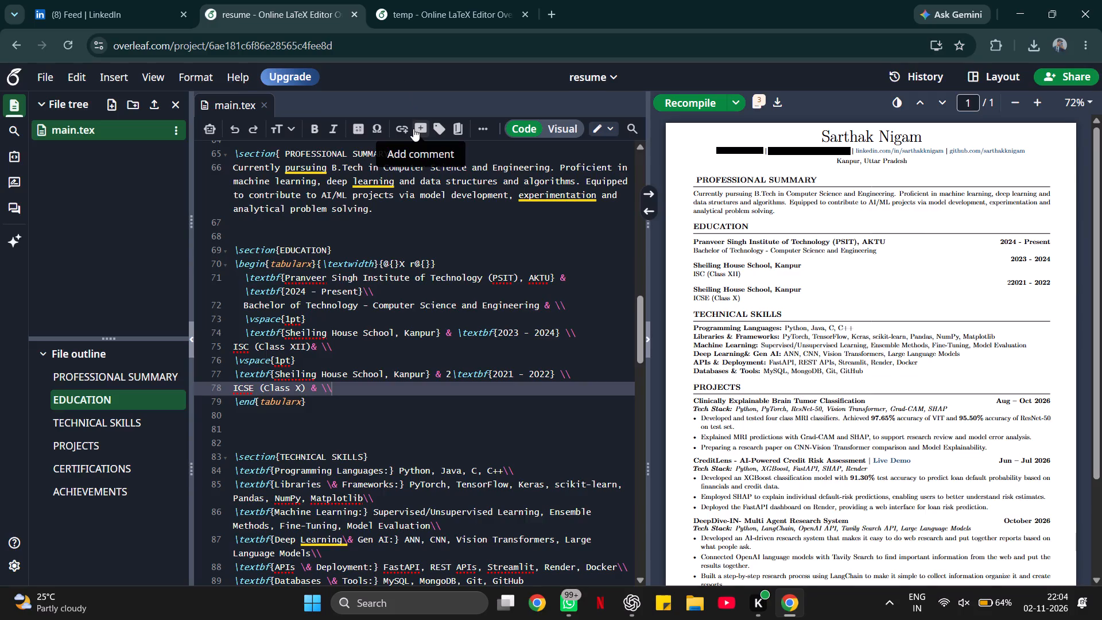
pyautogui.click(451, 370)
pyautogui.press('BackSpace')
pyautogui.click(669, 101)
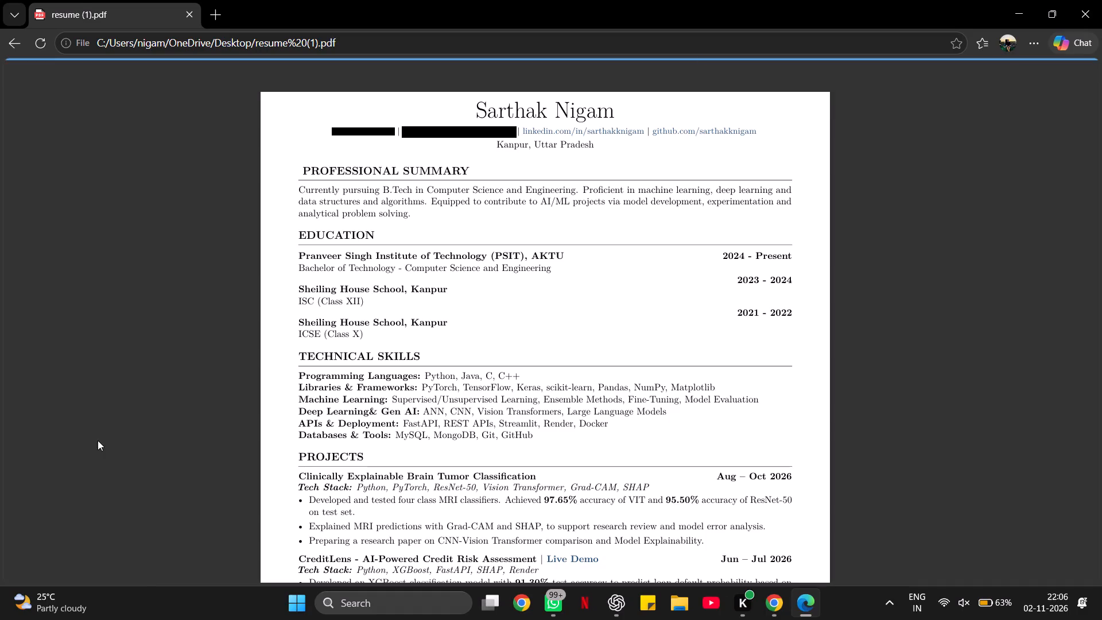
pyautogui.click(1101, 0)
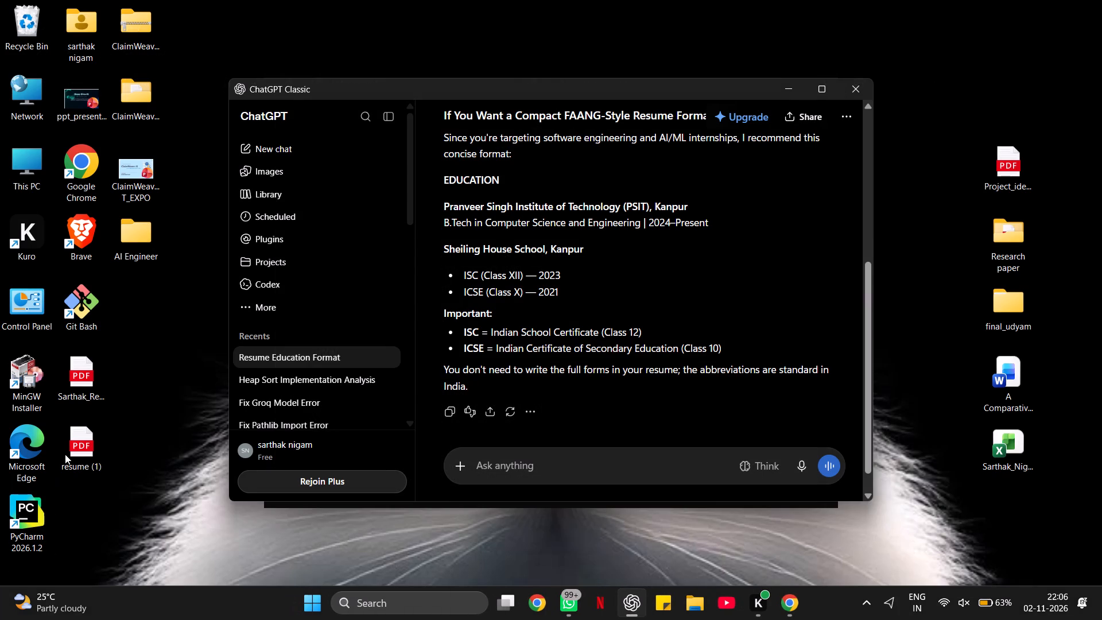
# Rename the resume (1) PDF on the desktop as the owner's first name, surname and "resume" in lowercase, joined by underscores.
pyautogui.click(65, 454)
pyautogui.rightClick(65, 454)
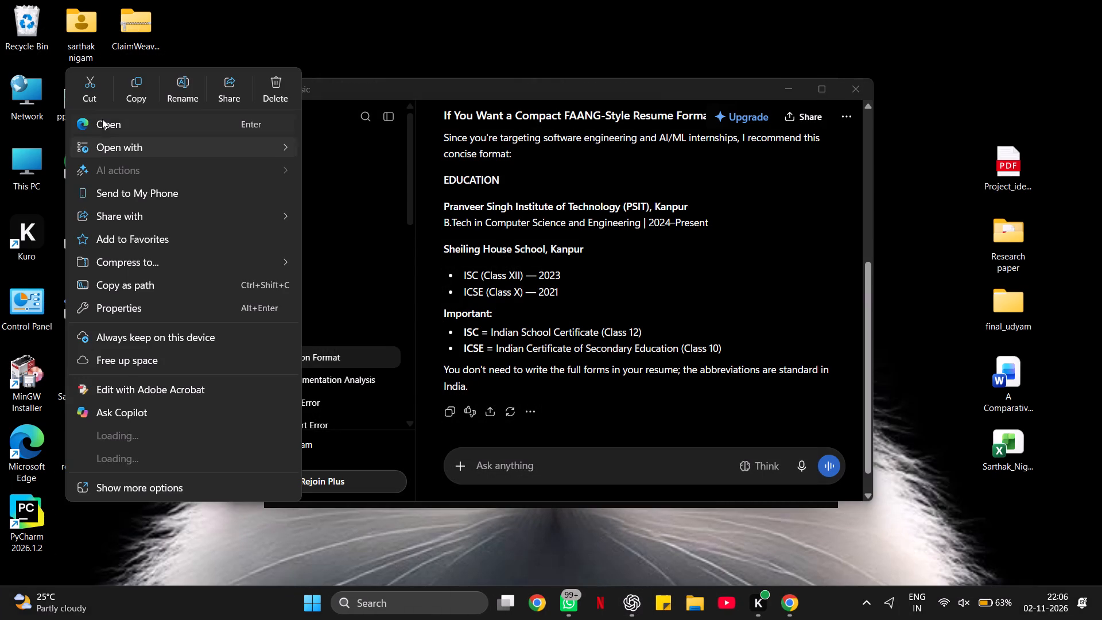
pyautogui.click(192, 83)
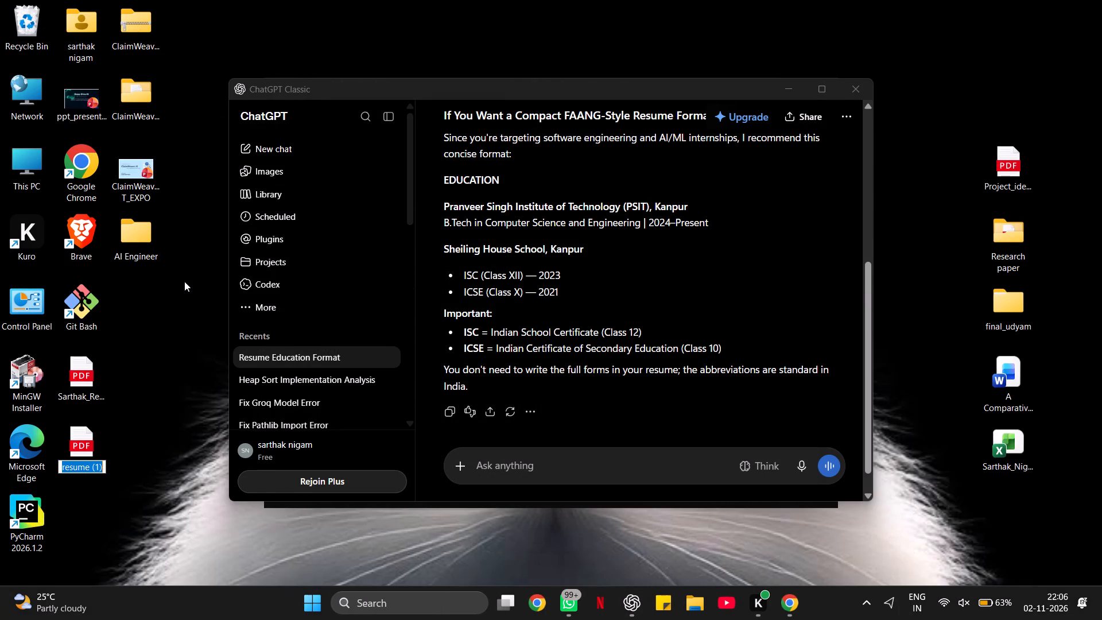
pyautogui.press('BackSpace')
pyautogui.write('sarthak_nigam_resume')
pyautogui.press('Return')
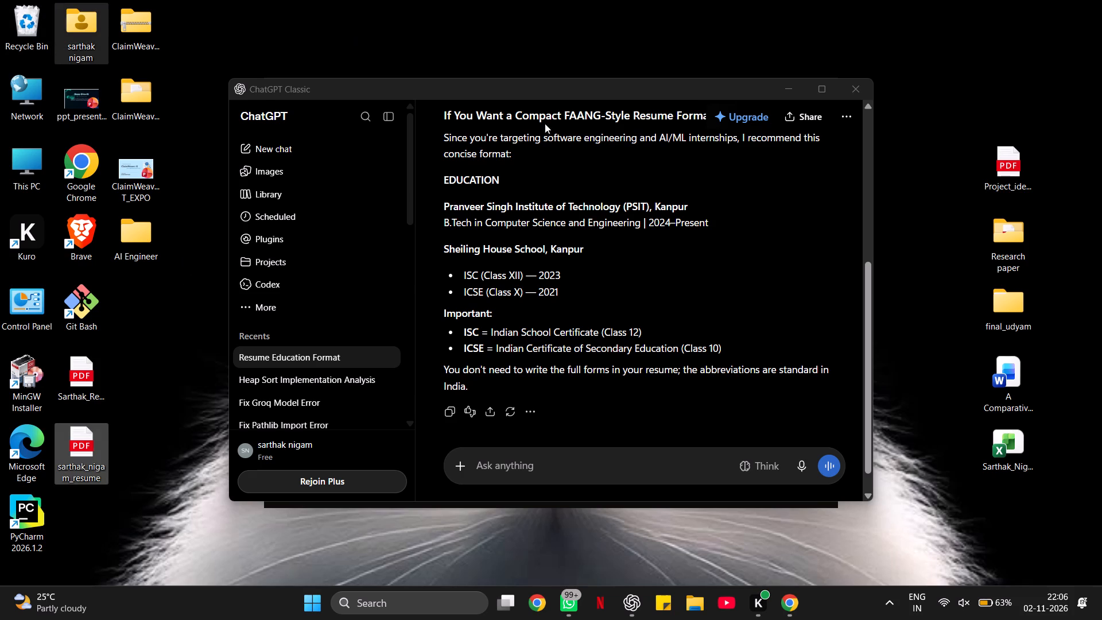
# In Chrome, compare the two projects, set both \vspace values in the temp project's education section to 0.5pt, recompile and check the page fit.
pyautogui.click(731, 521)
pyautogui.click(779, 618)
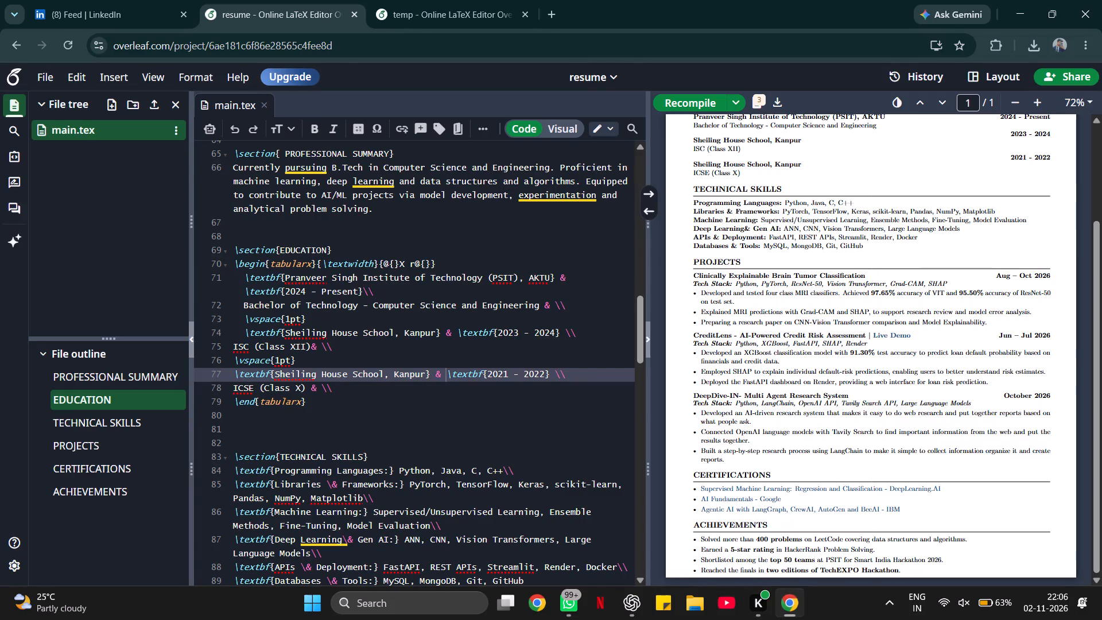
pyautogui.click(417, 0)
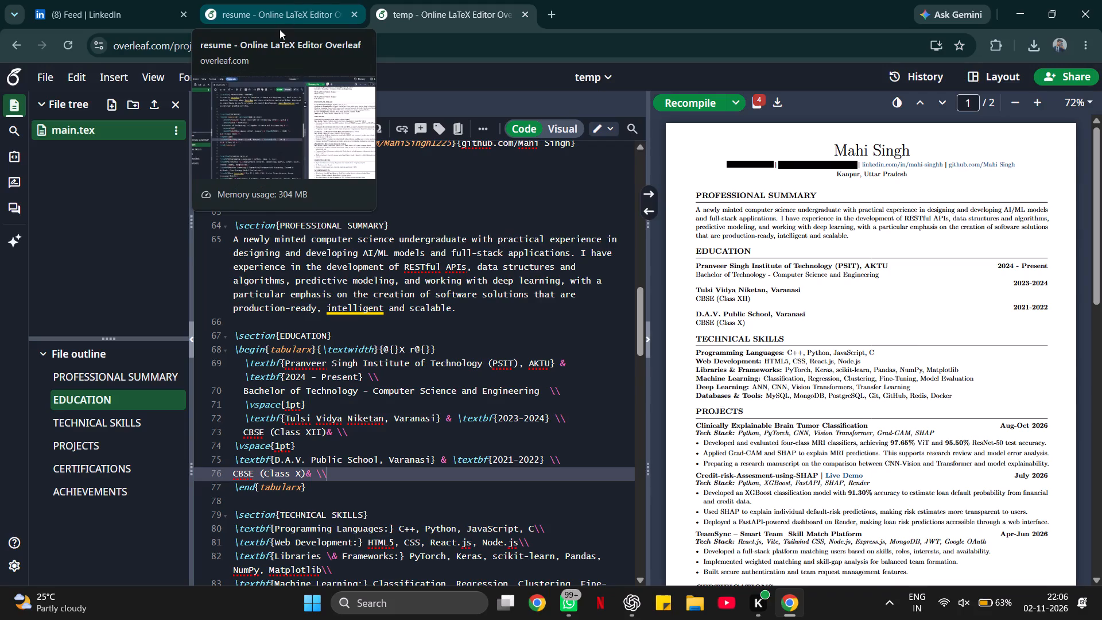
pyautogui.click(290, 0)
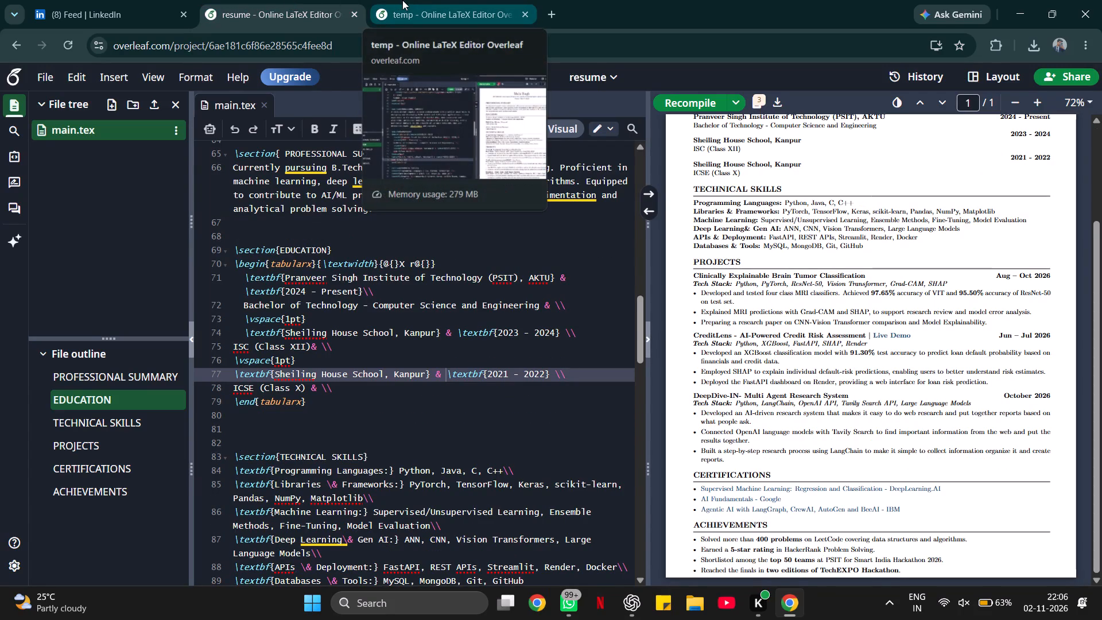
pyautogui.scroll(1, 777, 219)
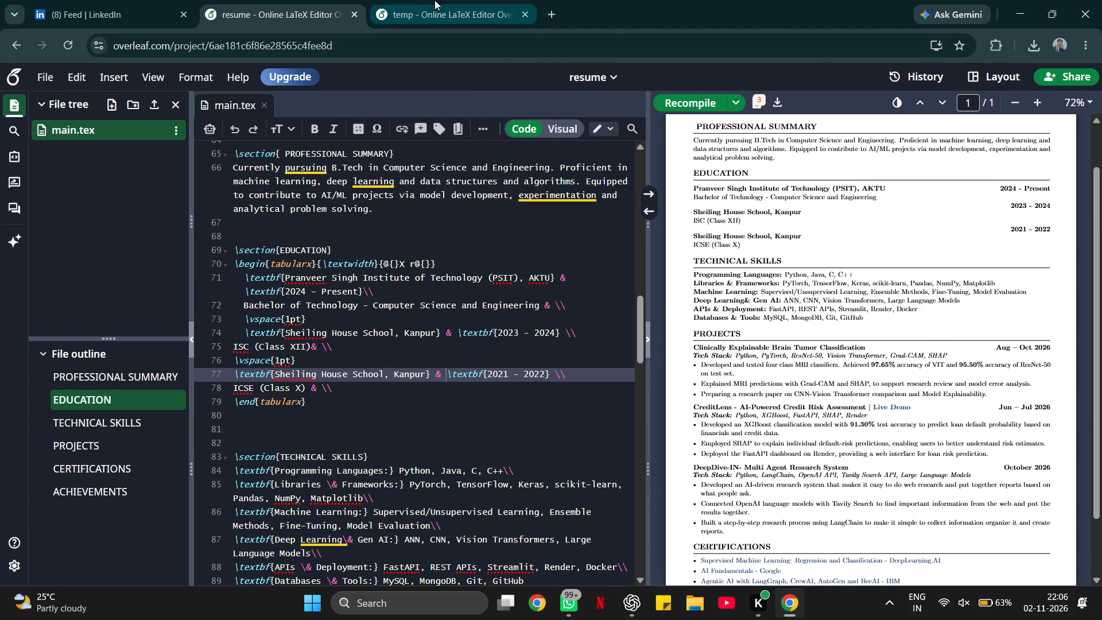
pyautogui.click(494, 0)
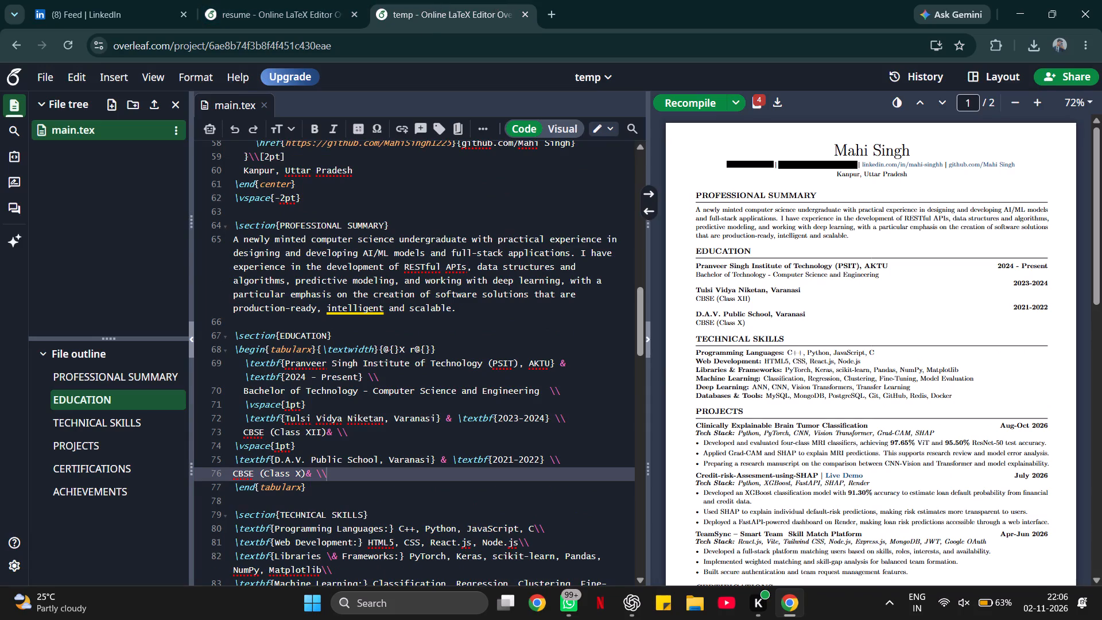
pyautogui.click(289, 403)
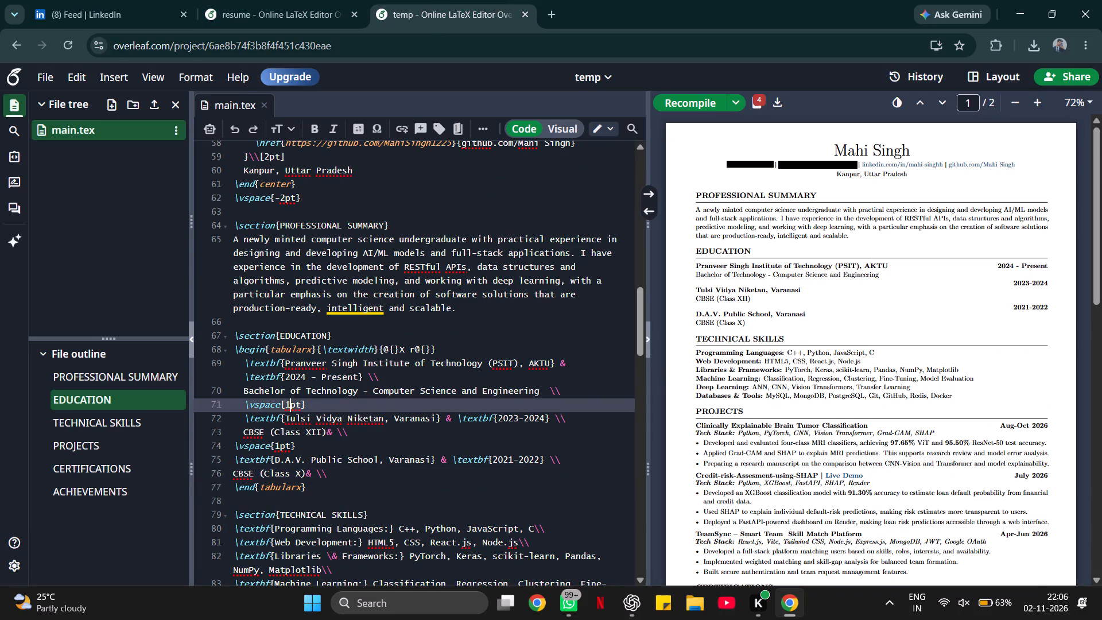
pyautogui.press('BackSpace')
pyautogui.write('0.5')
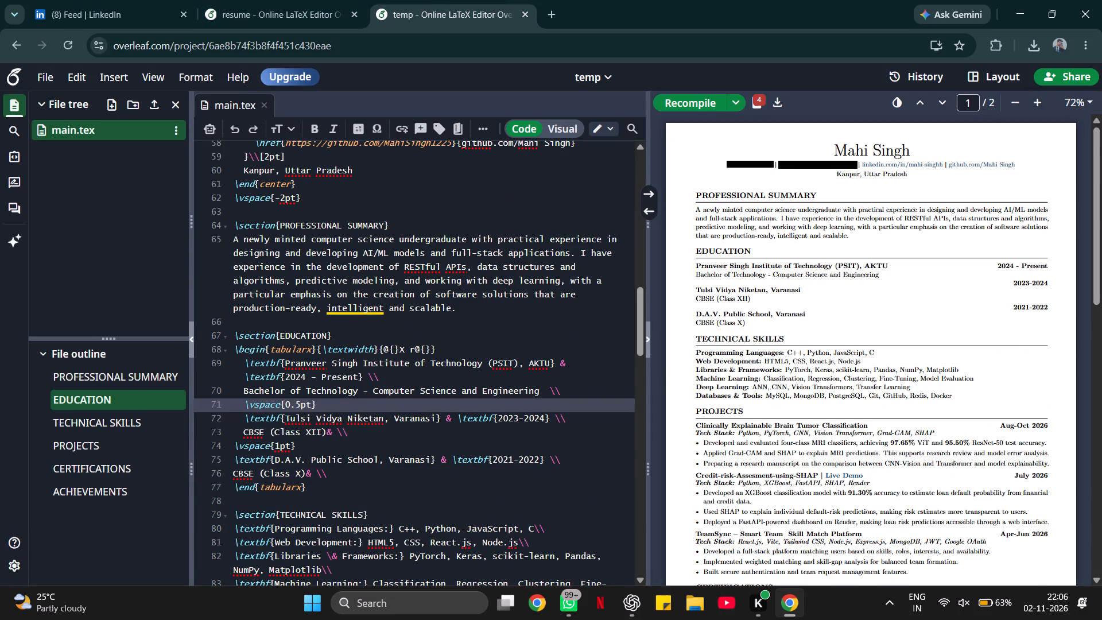
pyautogui.click(280, 444)
pyautogui.press('BackSpace')
pyautogui.write('0.5')
pyautogui.click(683, 102)
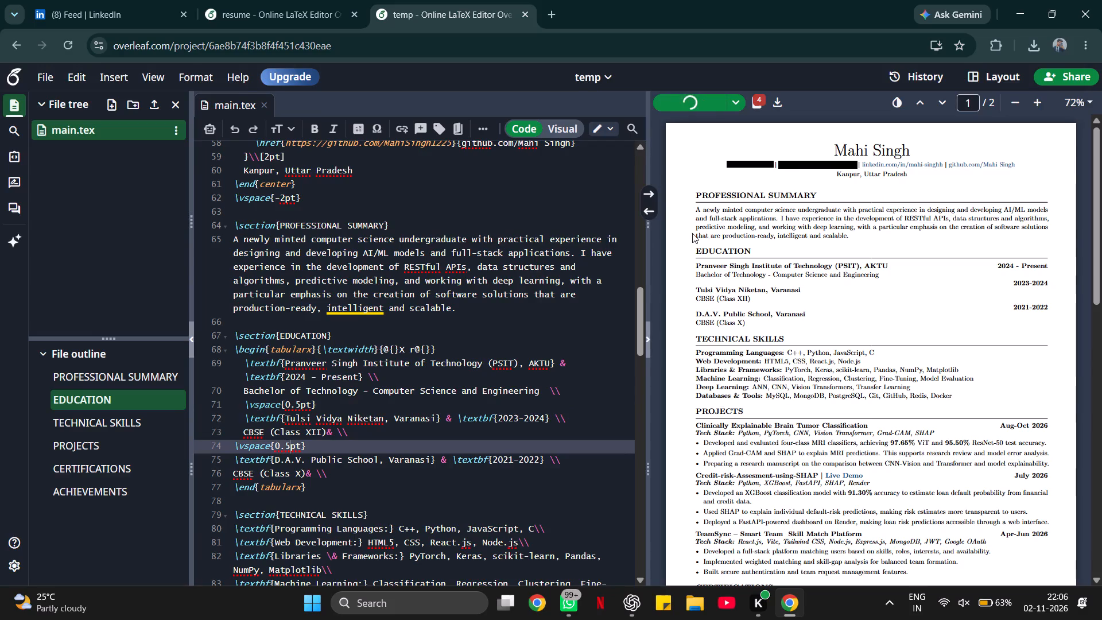
pyautogui.scroll(-7, 880, 394)
pyautogui.scroll(2, 878, 389)
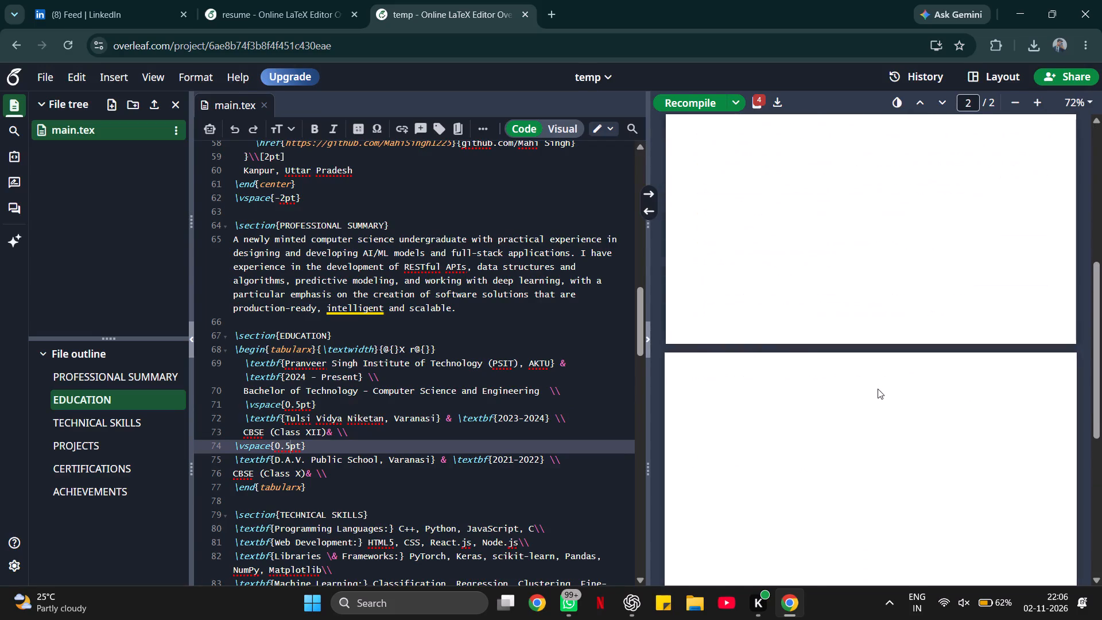
pyautogui.scroll(5, 878, 389)
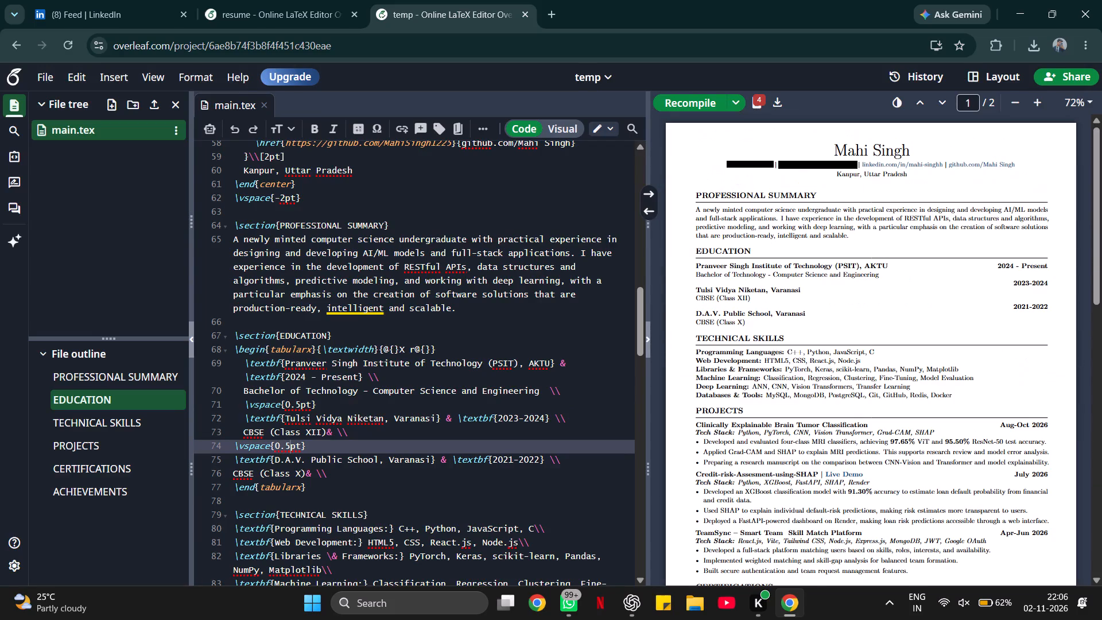
# In the temp project's geometry package options, set the top margin to 0.35in and the bottom margin to 0.55in, and recompile.
pyautogui.click(343, 488)
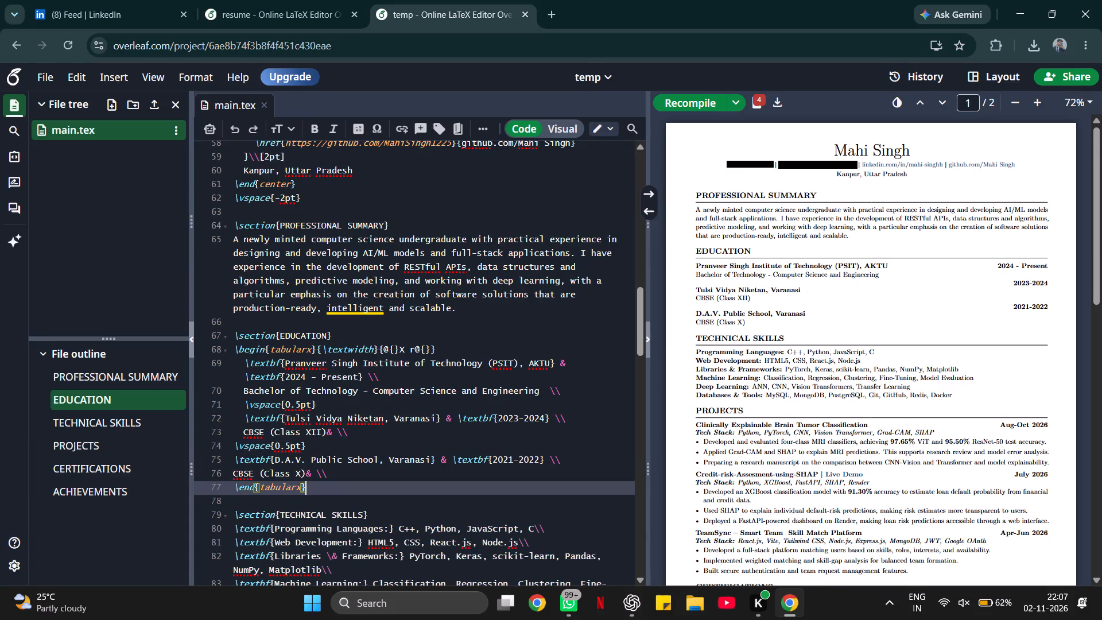
pyautogui.scroll(2, 906, 398)
pyautogui.scroll(12, 483, 349)
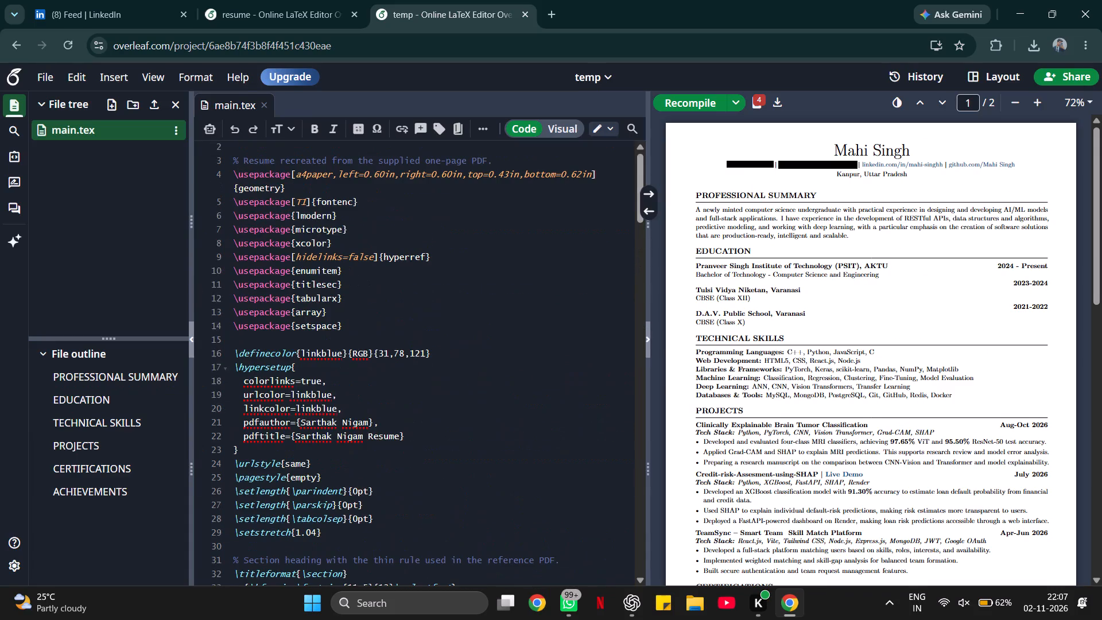
pyautogui.scroll(5, 484, 309)
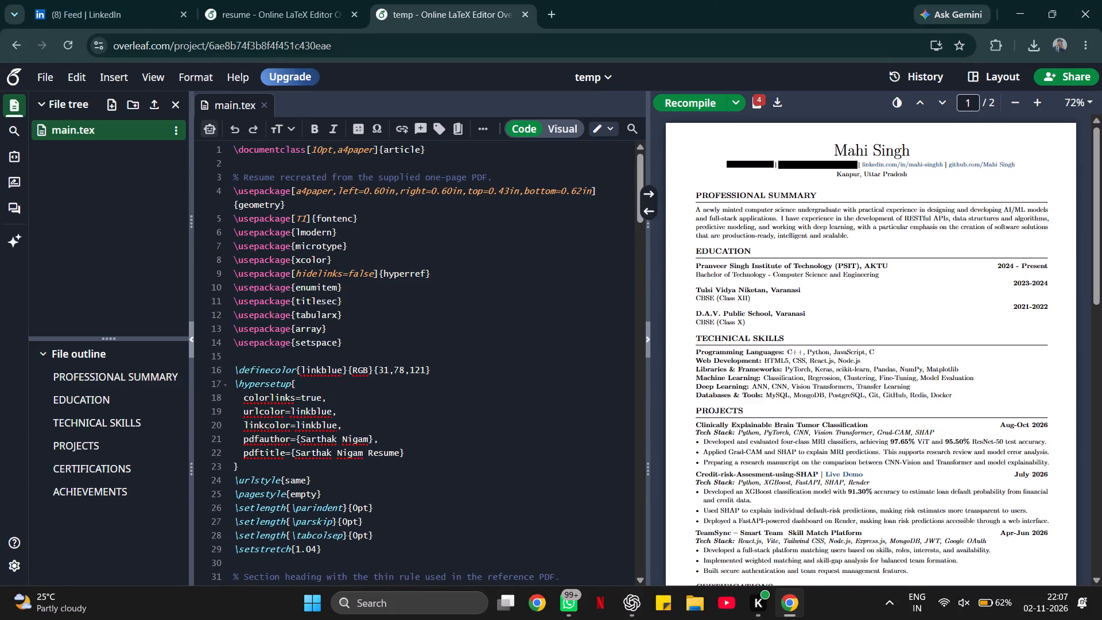
pyautogui.click(509, 187)
pyautogui.press('BackSpace')
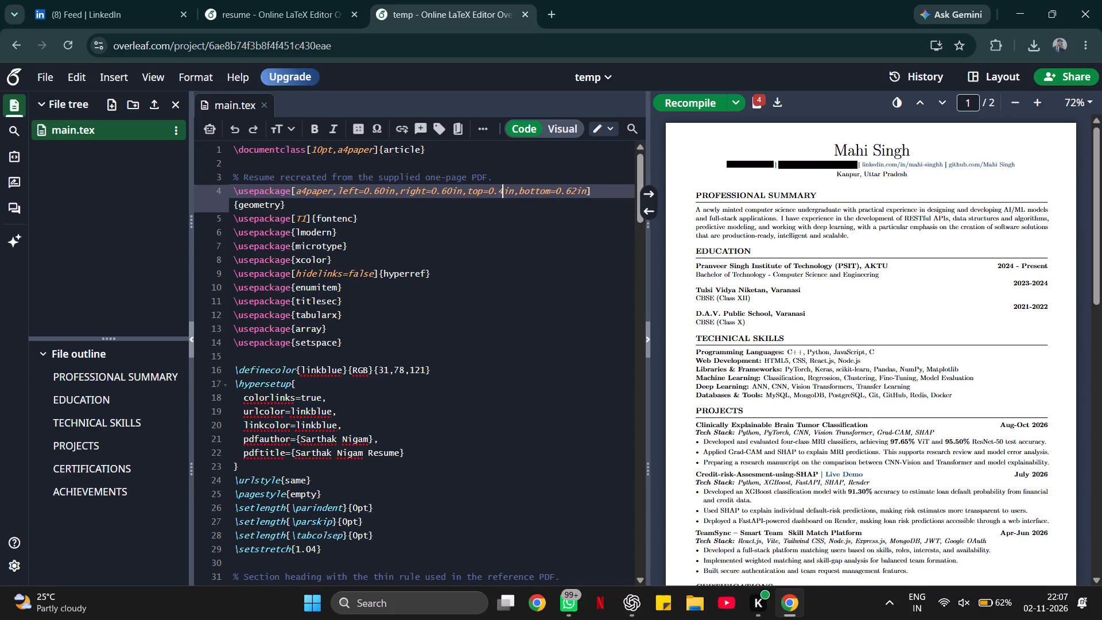
pyautogui.press('BackSpace')
pyautogui.write('35')
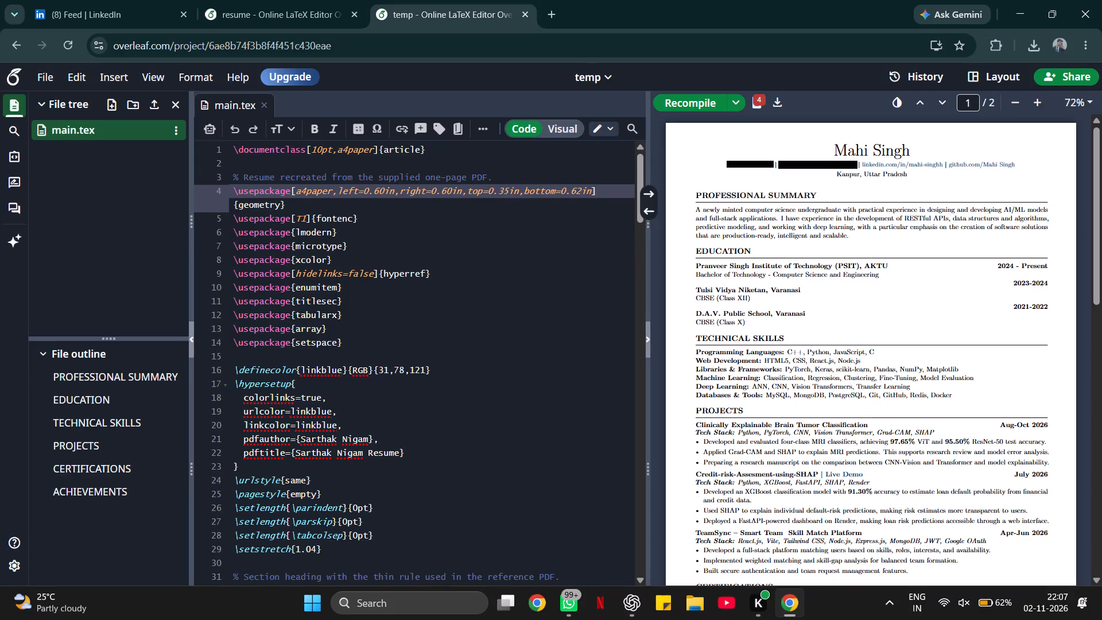
pyautogui.click(582, 186)
pyautogui.press('BackSpace')
pyautogui.press('BackSpace')
pyautogui.write('55')
pyautogui.click(687, 106)
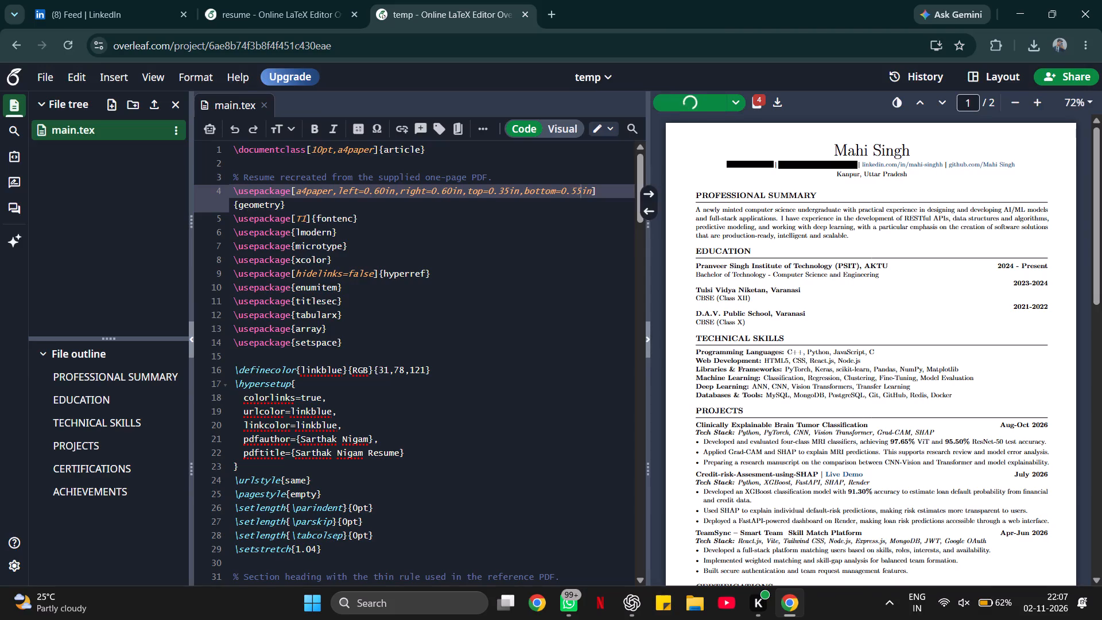
# Examine the recompiled temp PDF's page fit and layout, and compare it with the resume project's PDF.
pyautogui.scroll(-15, 826, 231)
pyautogui.scroll(4, 826, 228)
pyautogui.scroll(-1, 826, 228)
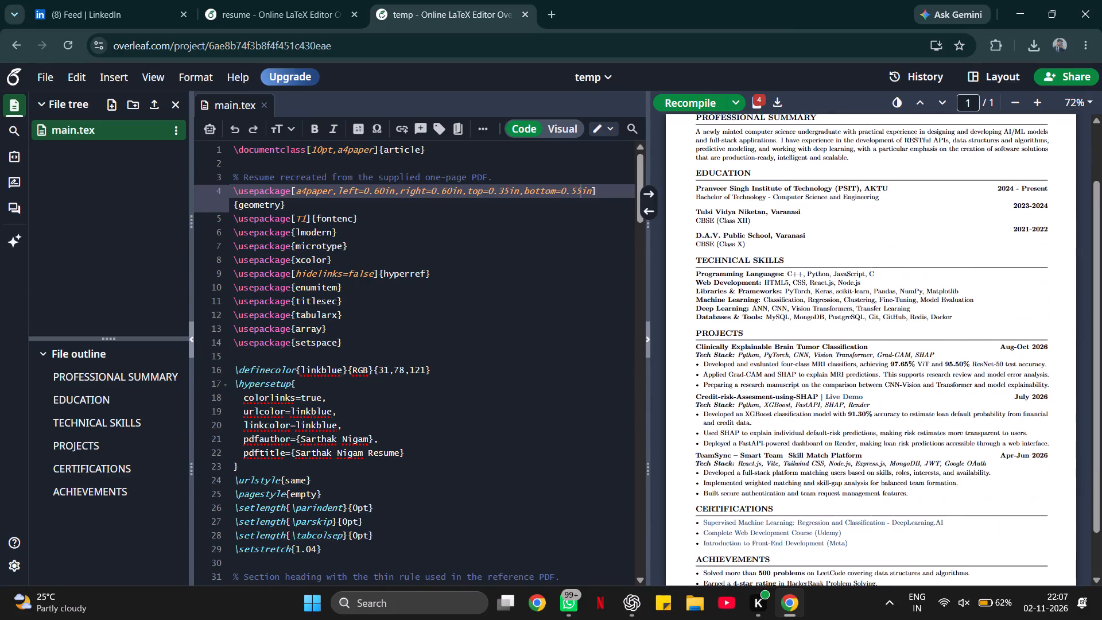
pyautogui.scroll(-4, 826, 228)
pyautogui.scroll(5, 826, 228)
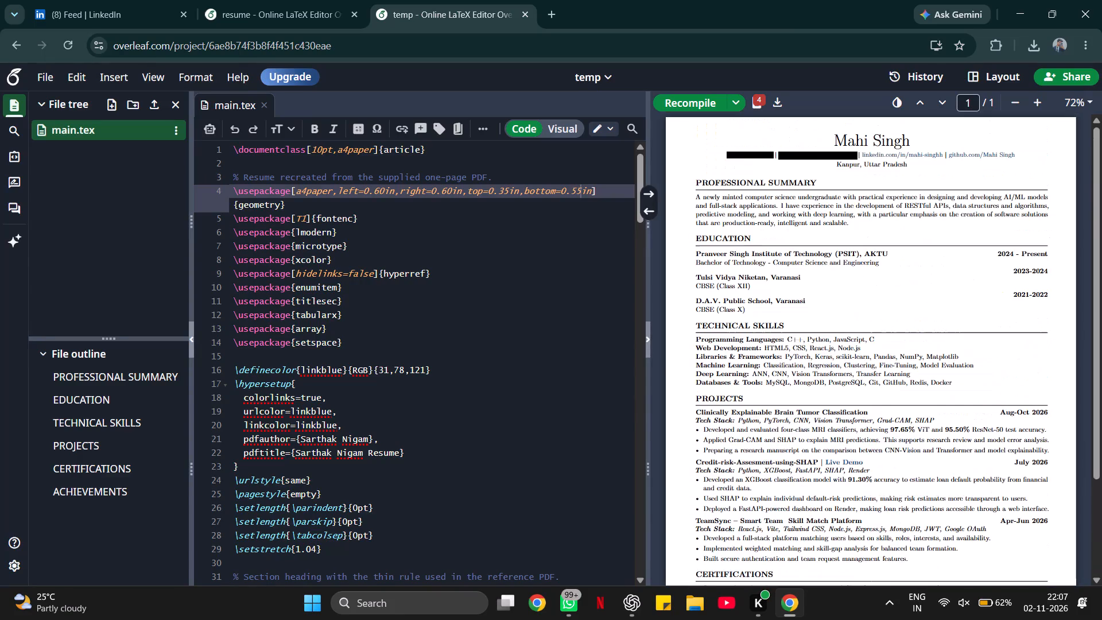
pyautogui.scroll(-5, 826, 228)
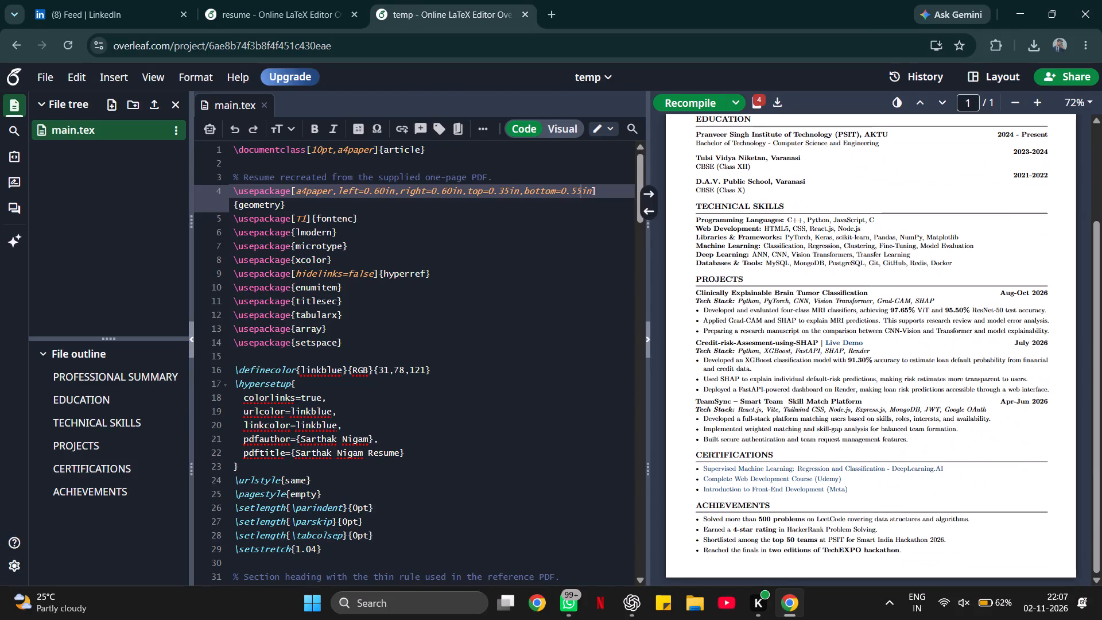
pyautogui.scroll(-4, 826, 228)
pyautogui.scroll(4, 826, 228)
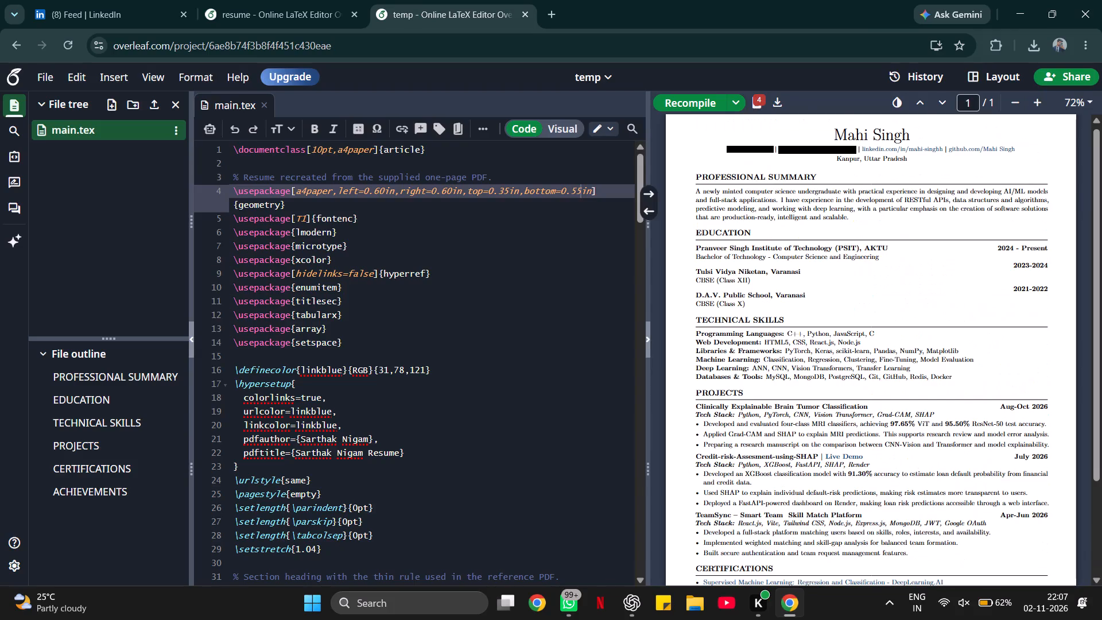
pyautogui.click(297, 0)
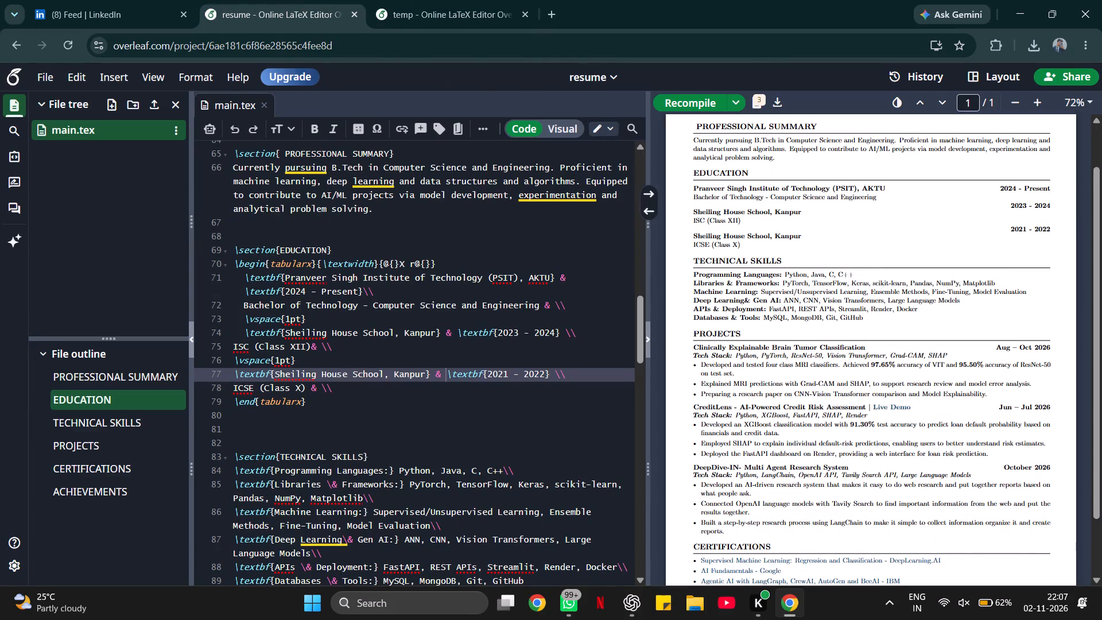
pyautogui.click(421, 0)
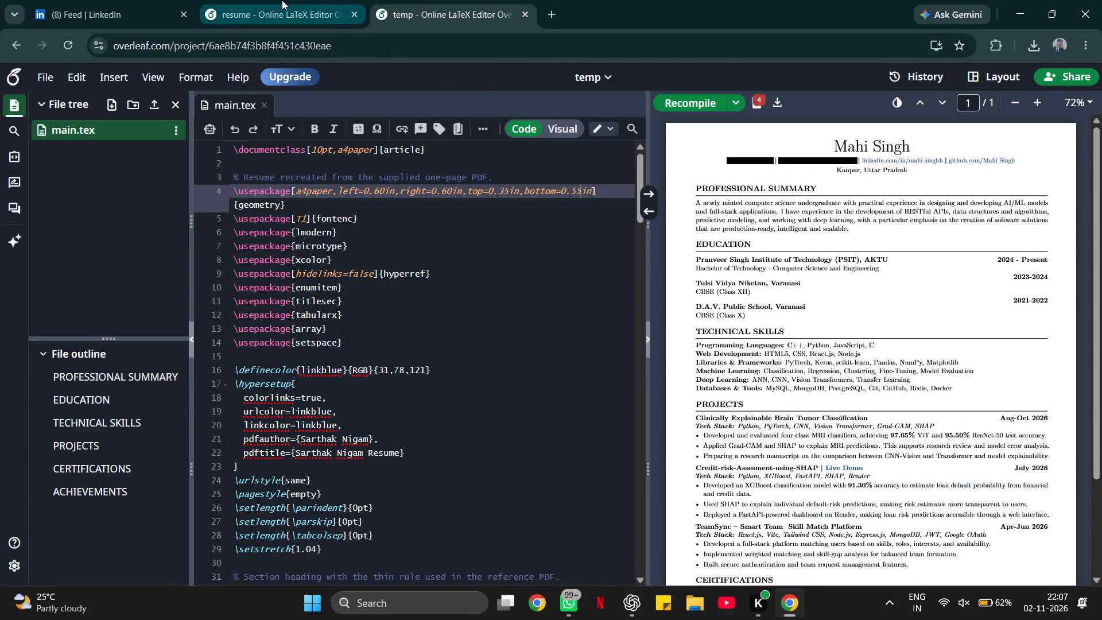
pyautogui.click(282, 0)
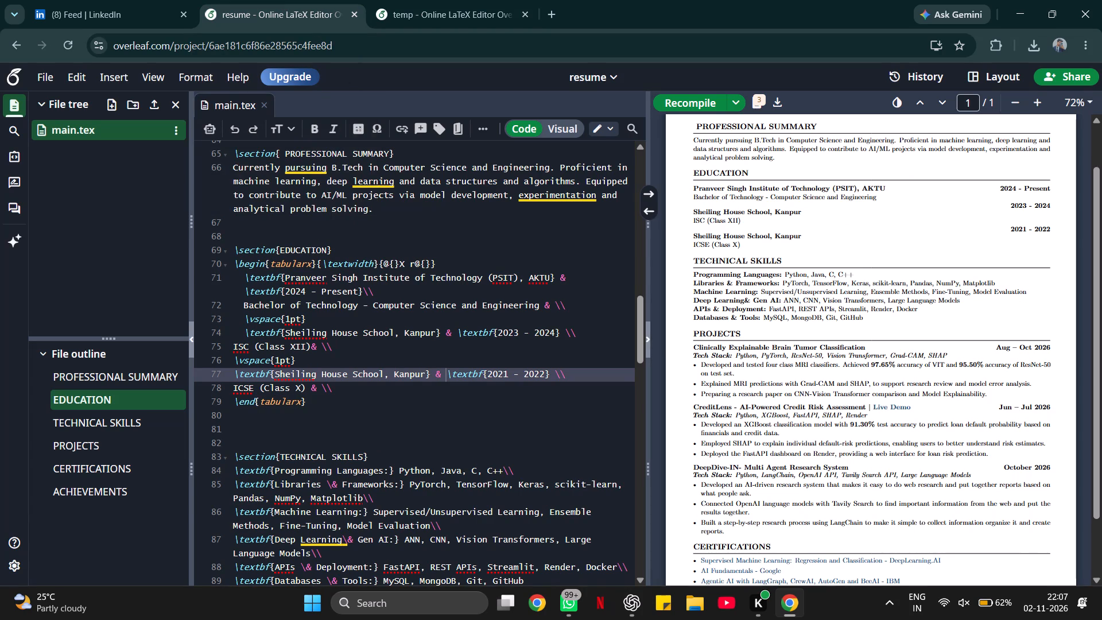
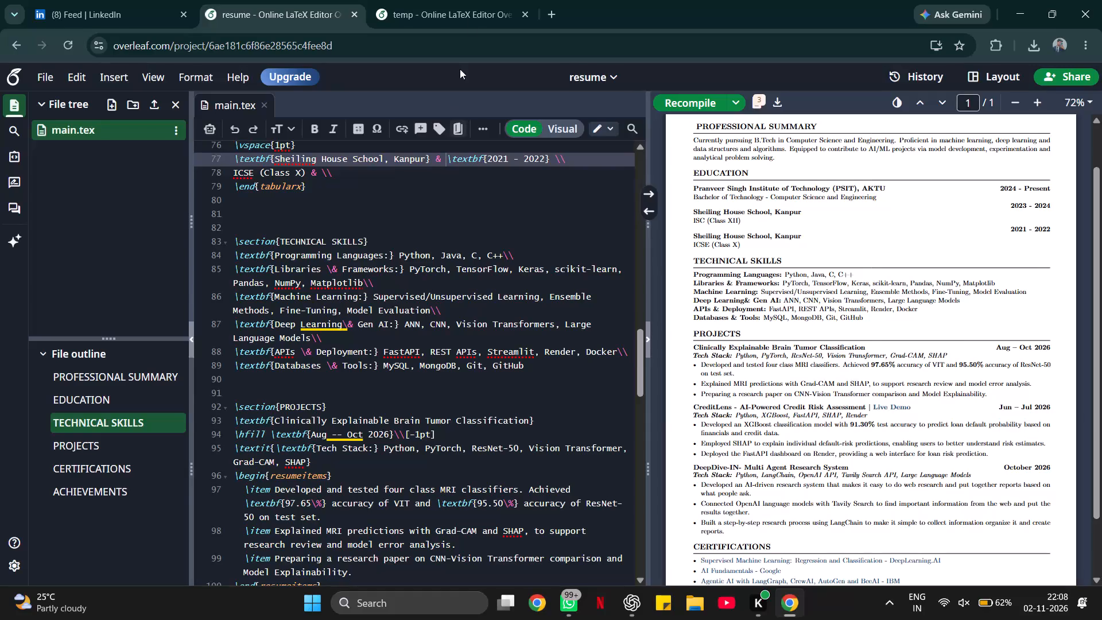
# In the resume project's Deep Learning & Gen AI skills line, add "Transfer Learning" before Large Language Models, and recompile.
pyautogui.click(480, 0)
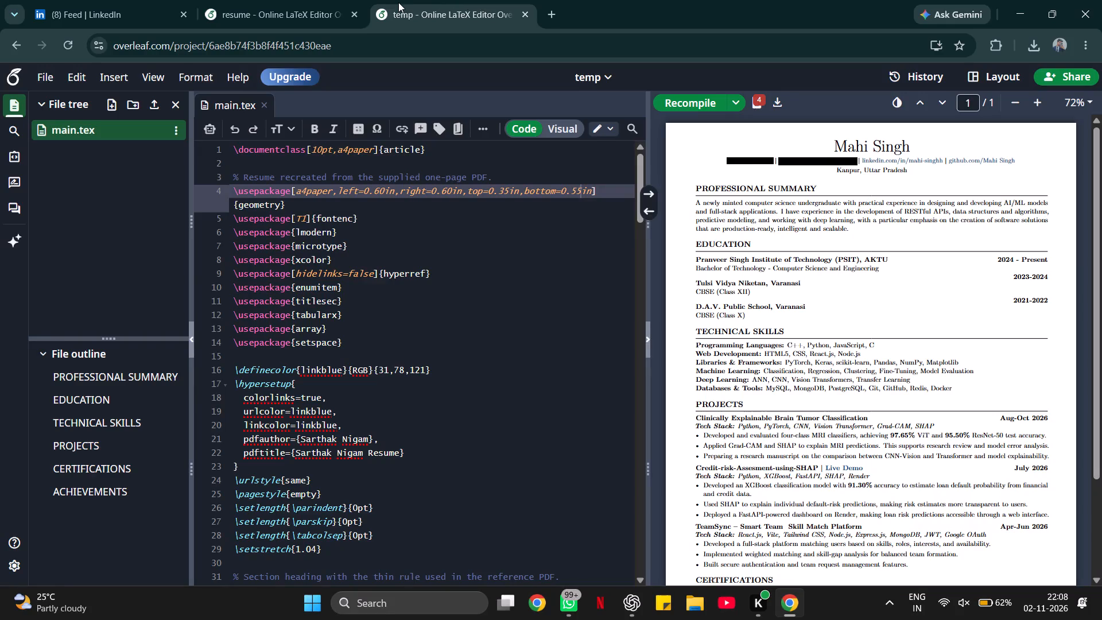
pyautogui.click(312, 0)
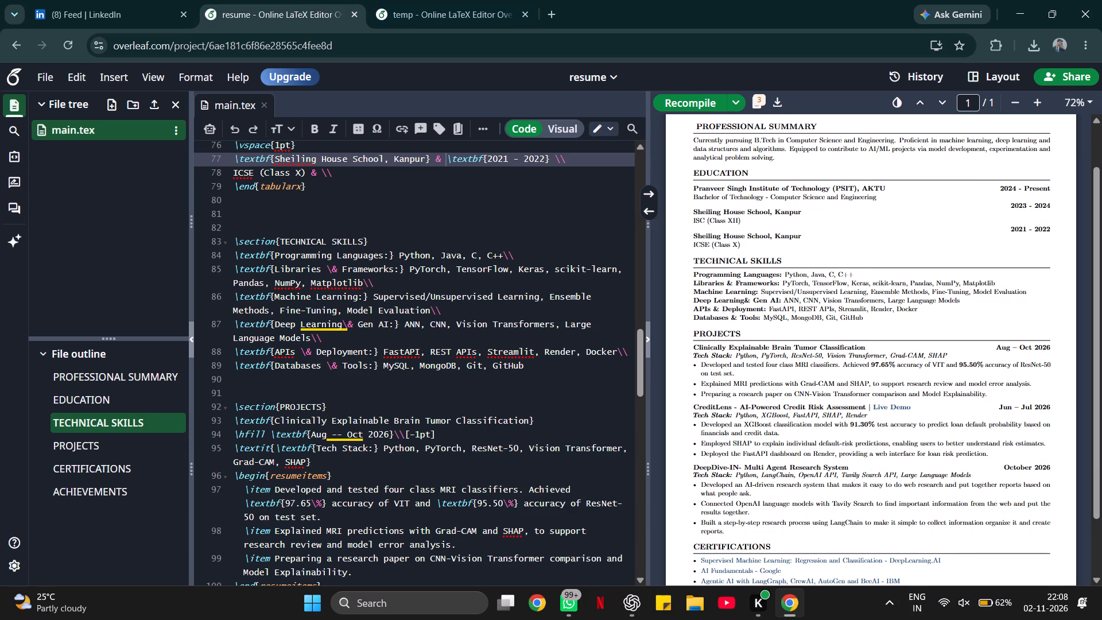
pyautogui.click(559, 324)
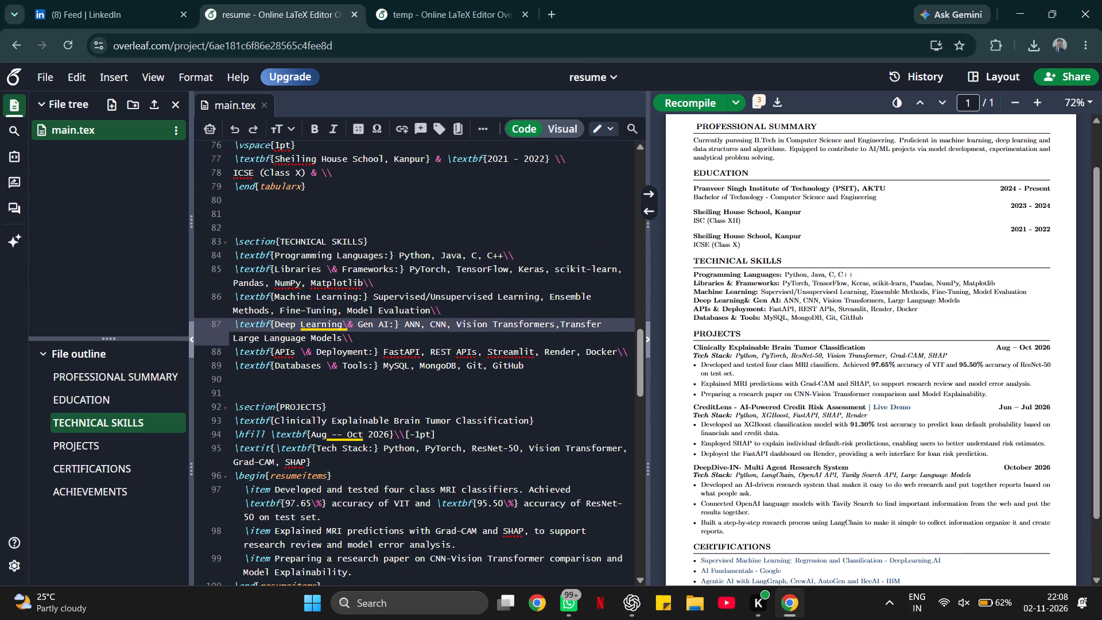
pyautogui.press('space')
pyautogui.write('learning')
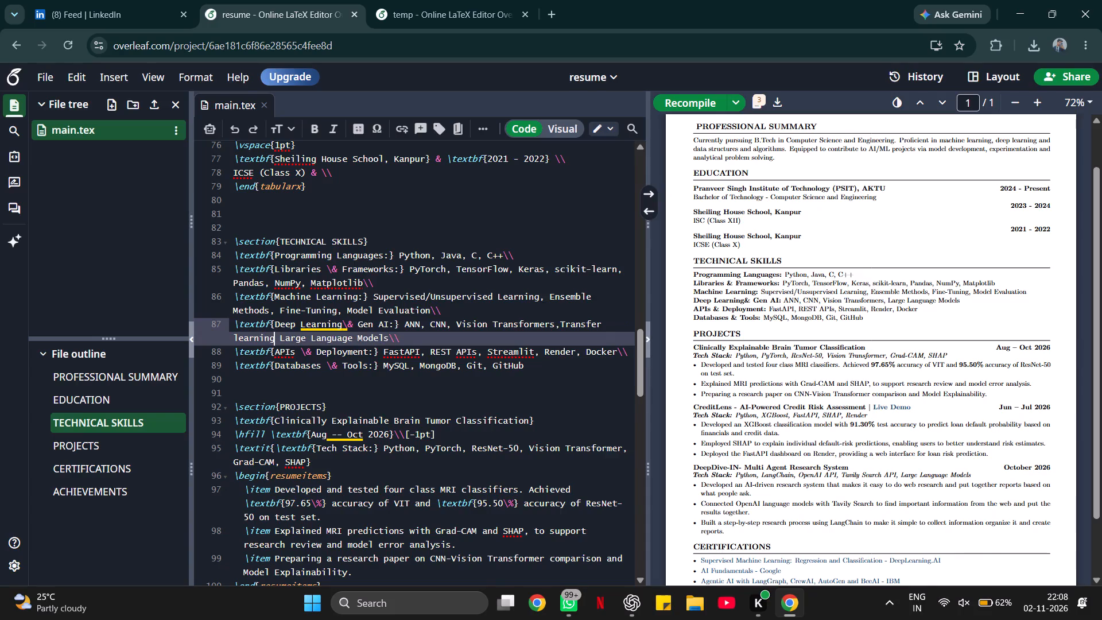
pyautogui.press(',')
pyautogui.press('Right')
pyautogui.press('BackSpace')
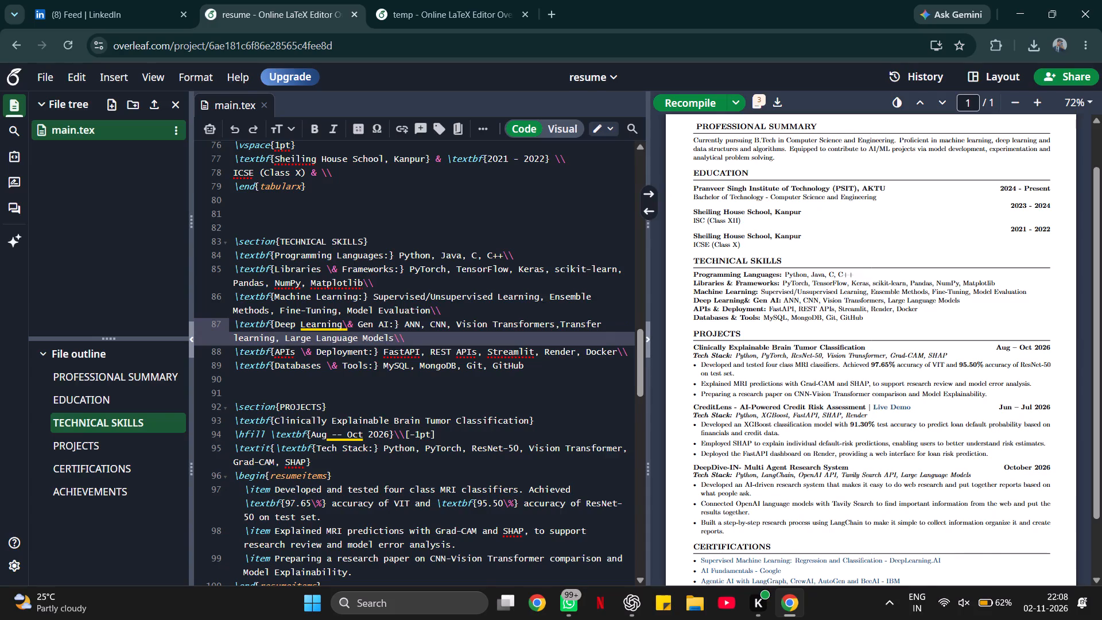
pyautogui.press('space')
pyautogui.click(418, 0)
pyautogui.click(288, 0)
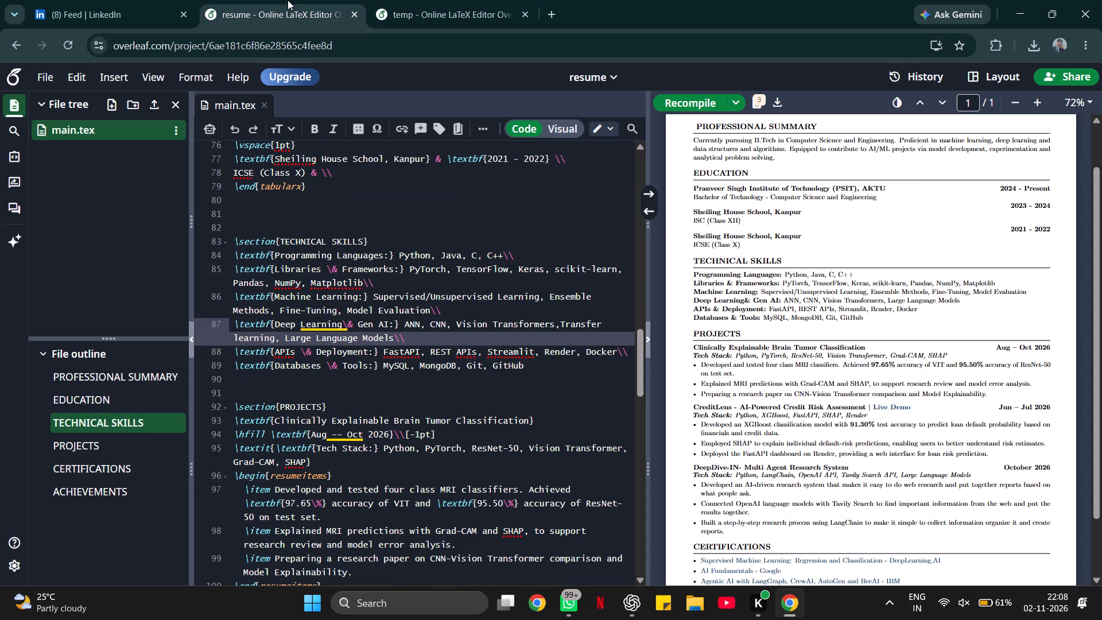
pyautogui.click(238, 334)
pyautogui.press('BackSpace')
pyautogui.click(677, 107)
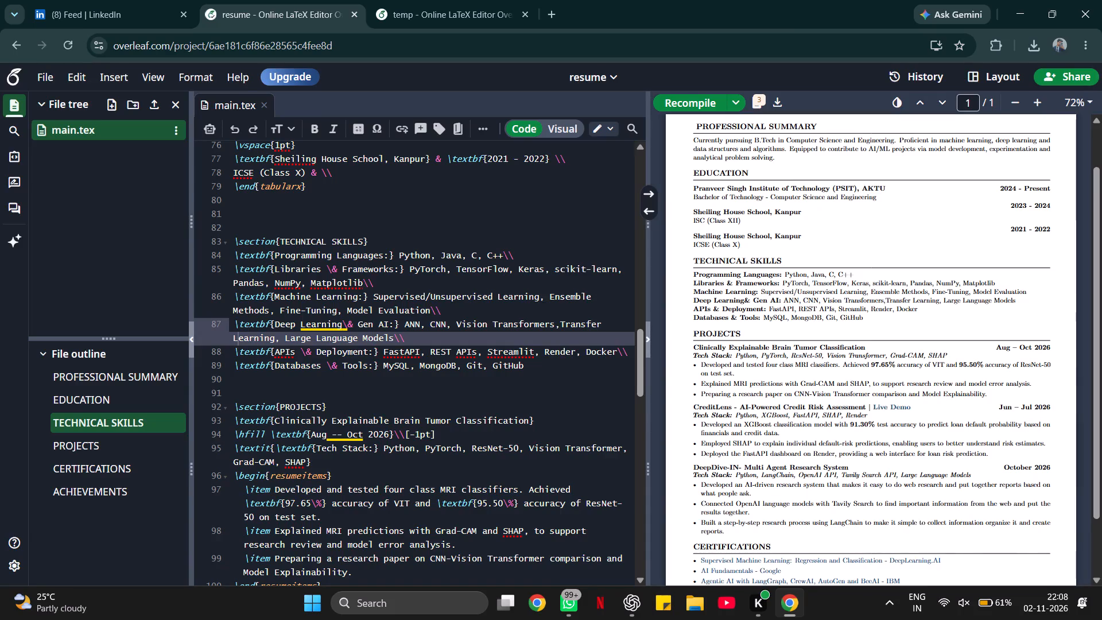
# Examine the recompiled resume PDF's page fit and the resume source's preamble settings.
pyautogui.scroll(11, 498, 424)
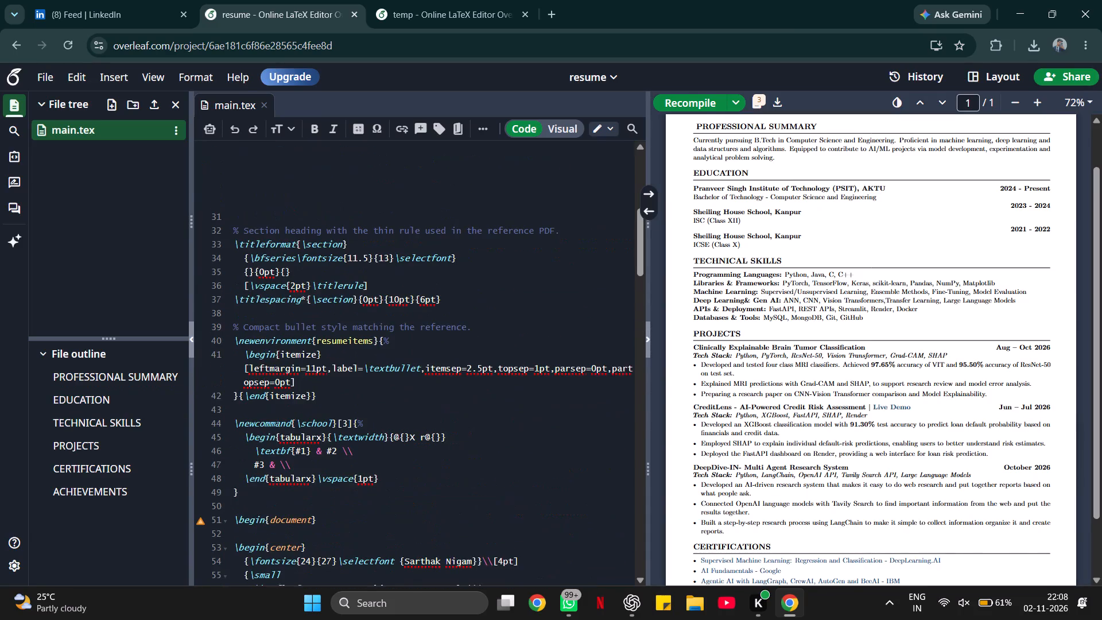
pyautogui.scroll(-4, 730, 425)
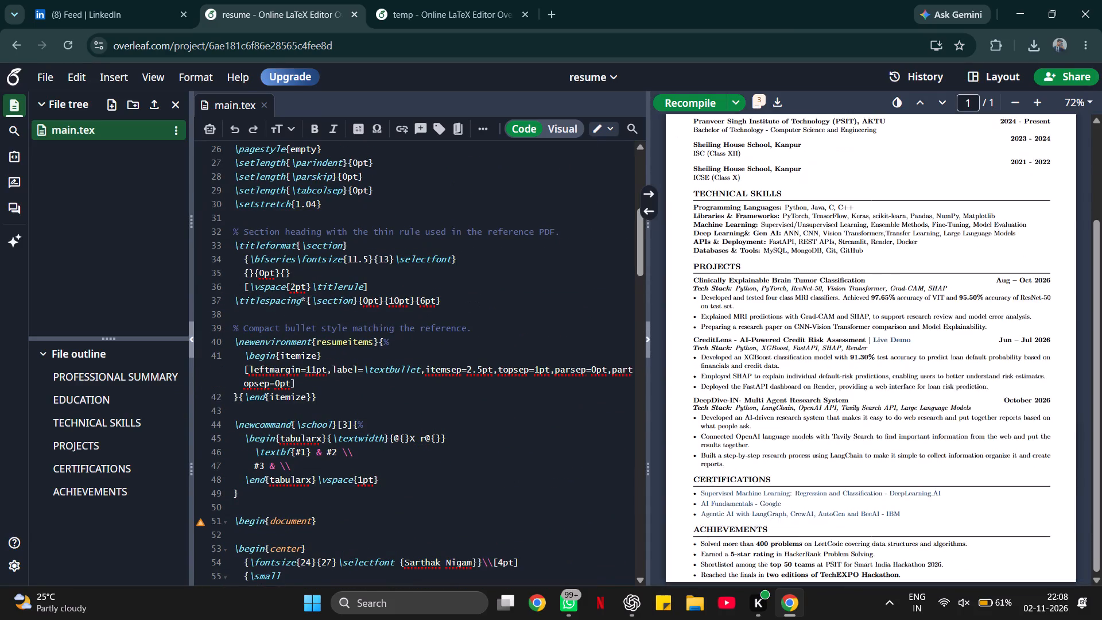
pyautogui.scroll(-3, 732, 433)
pyautogui.scroll(8, 496, 460)
pyautogui.scroll(3, 782, 365)
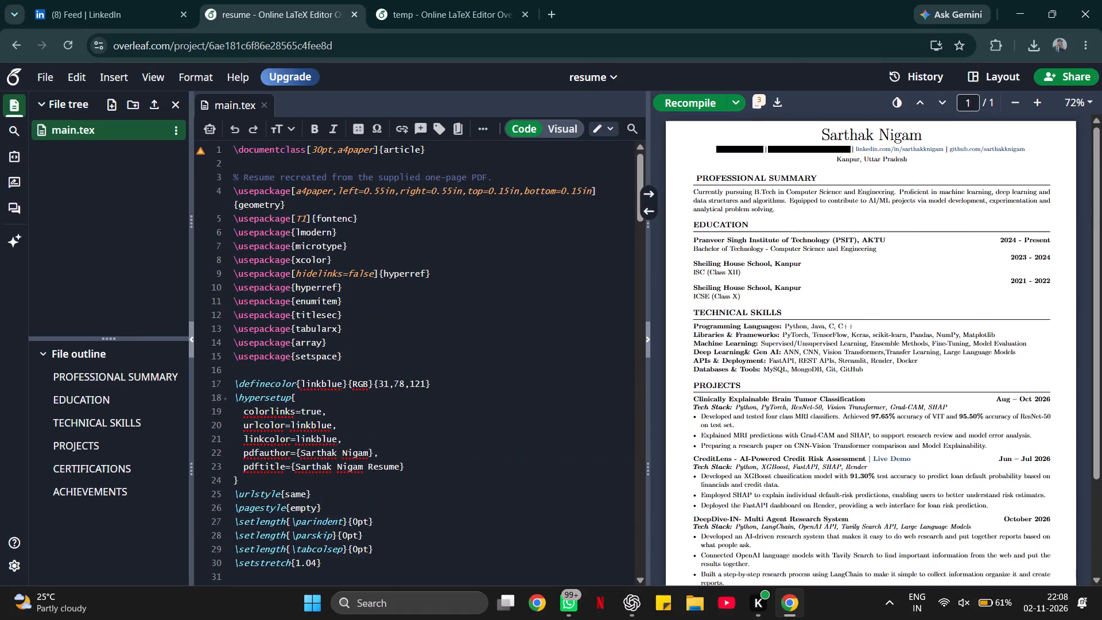
pyautogui.scroll(9, 562, 385)
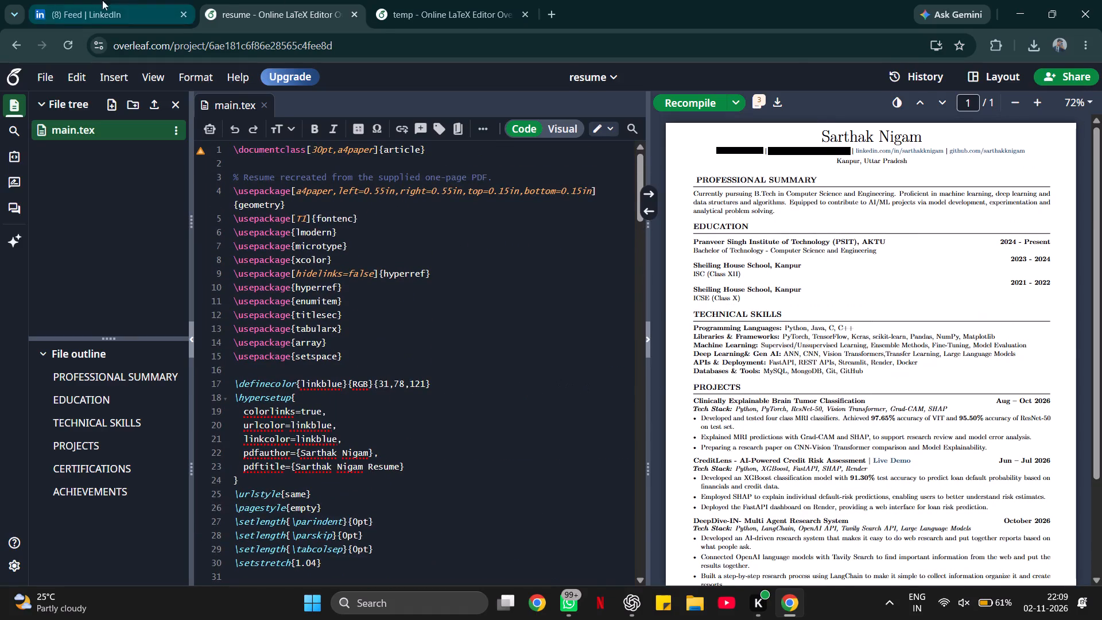
# Check the temp project's document class and set the resume project's \documentclass font size option to 10pt.
pyautogui.click(416, 0)
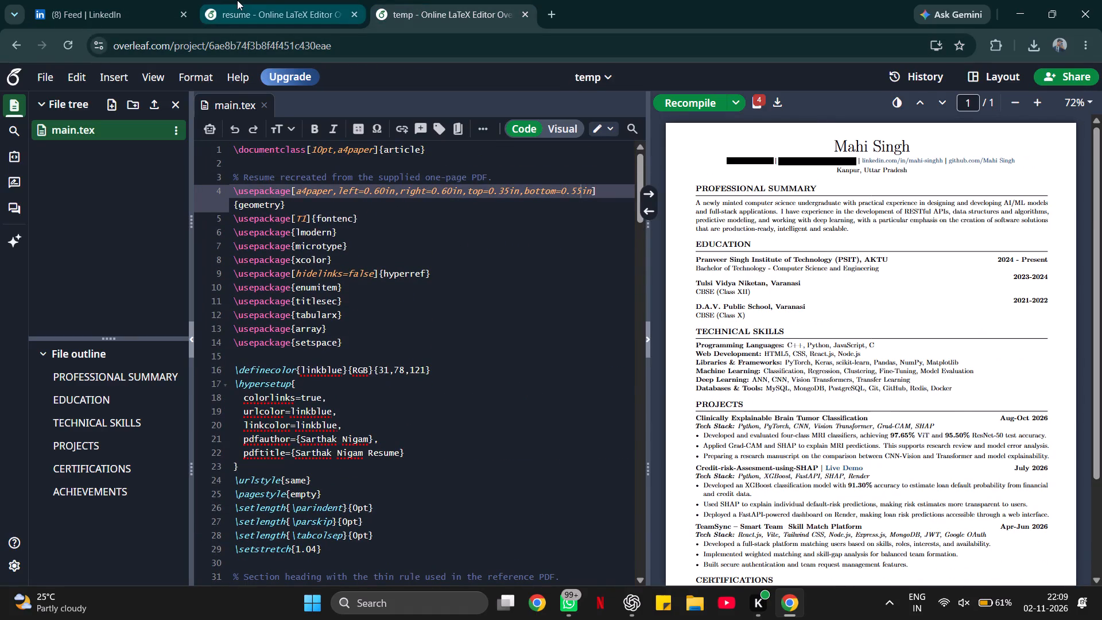
pyautogui.click(284, 0)
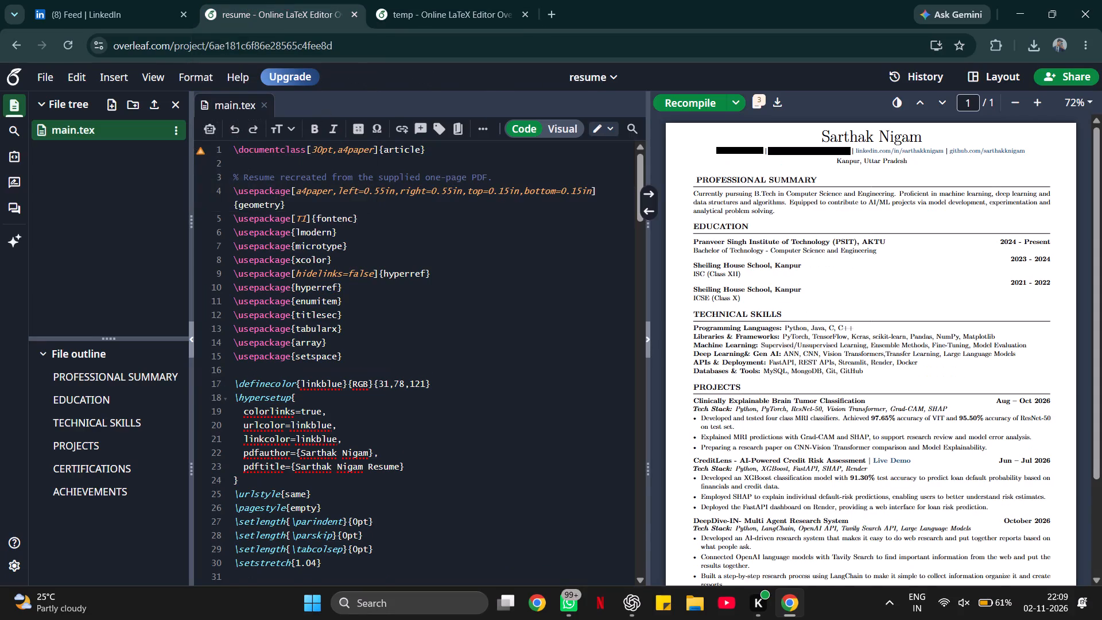
pyautogui.click(318, 146)
pyautogui.press('BackSpace')
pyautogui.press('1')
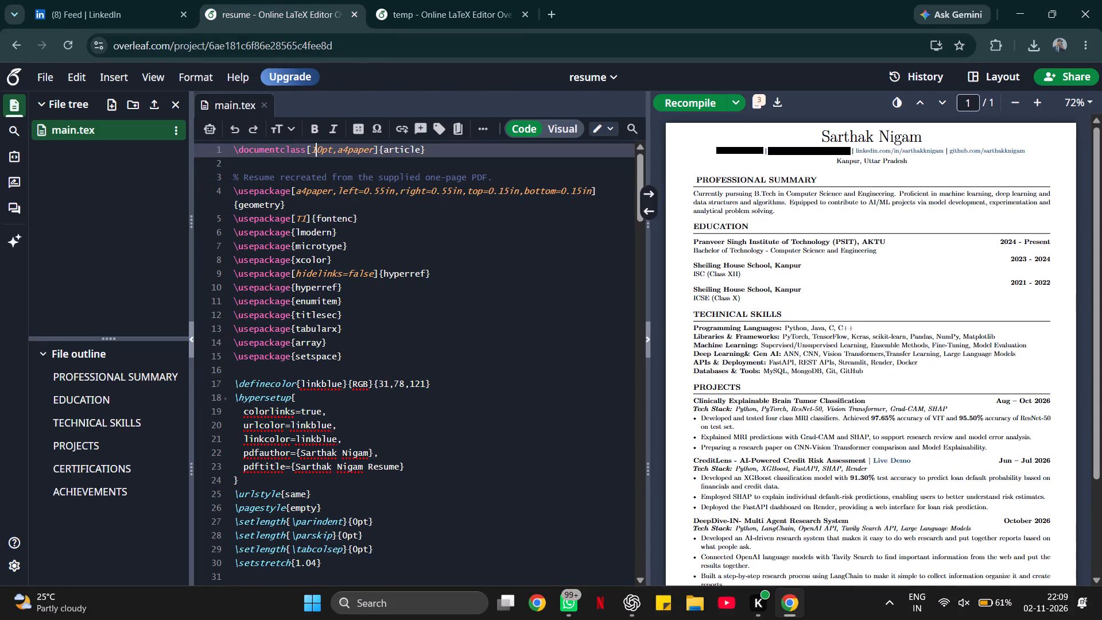
# In the resume project's geometry options, set the left and right margins to 0.60in, matching the temp project.
pyautogui.click(451, 0)
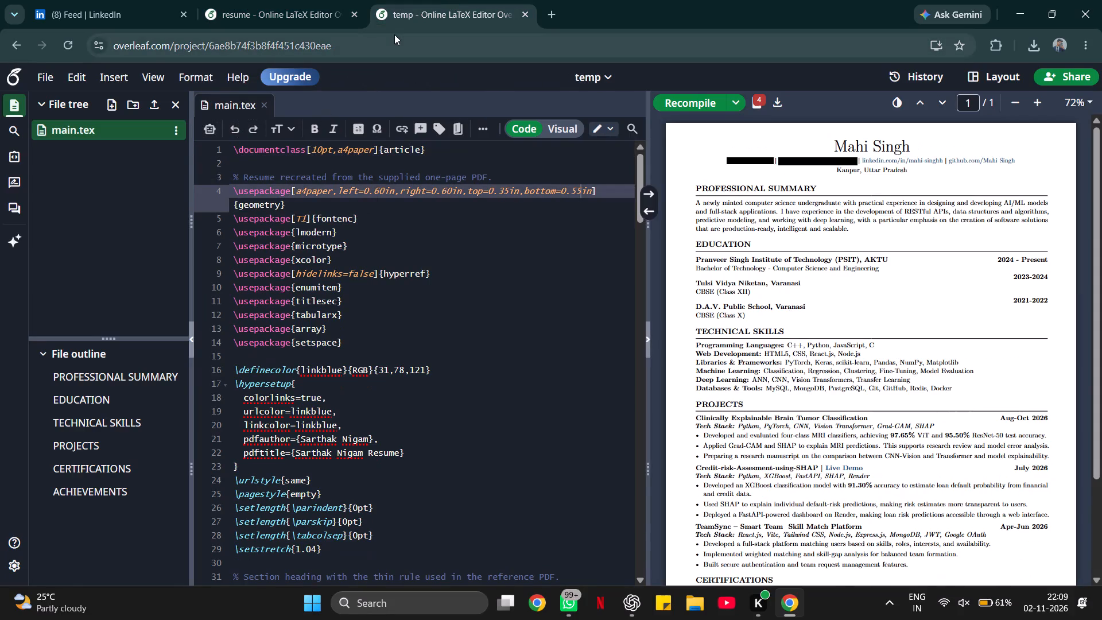
pyautogui.click(307, 2)
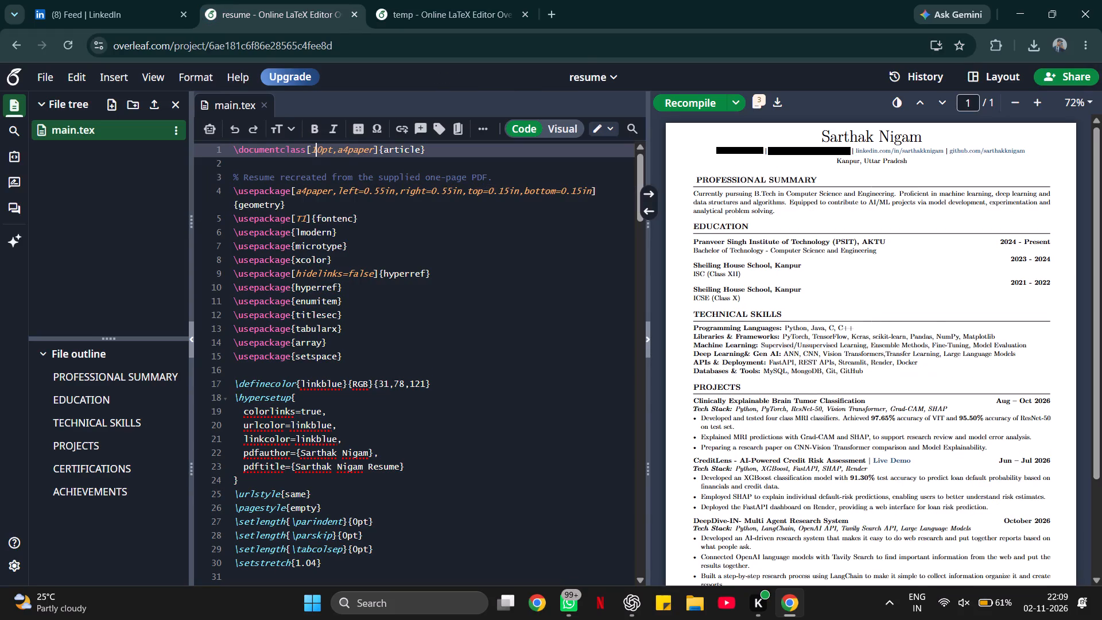
pyautogui.click(384, 189)
pyautogui.press('BackSpace')
pyautogui.press('BackSpace')
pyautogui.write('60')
pyautogui.click(452, 190)
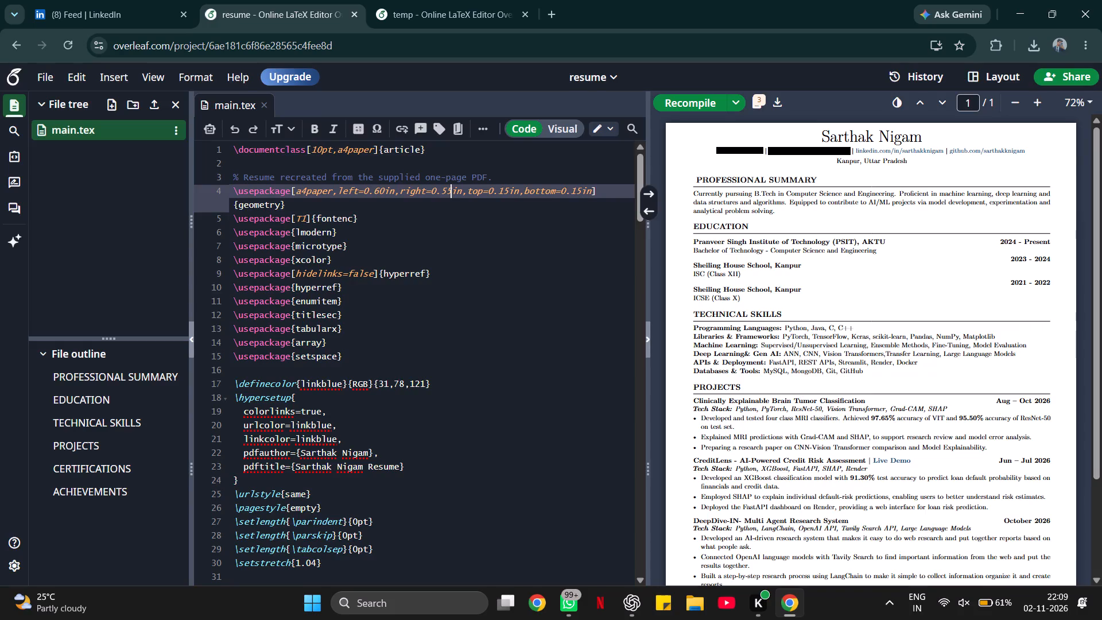
pyautogui.press('BackSpace')
pyautogui.press('BackSpace')
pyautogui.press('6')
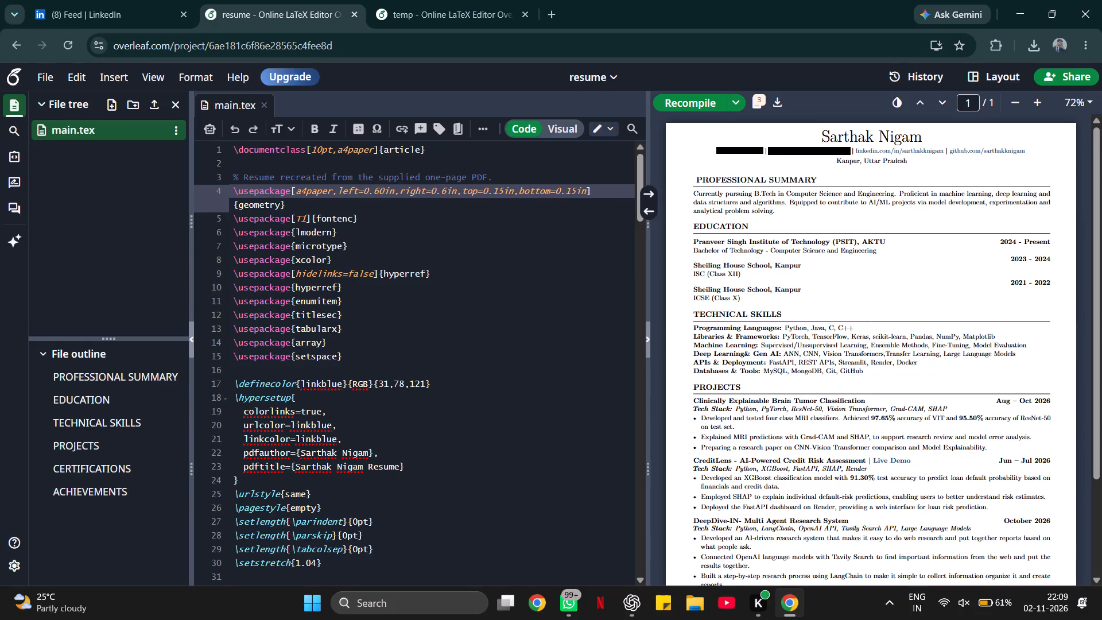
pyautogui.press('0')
# Match the temp project's vertical margins in the resume project by setting top to 0.35in and bottom to 0.55in, and recompile.
pyautogui.click(460, 0)
pyautogui.click(310, 0)
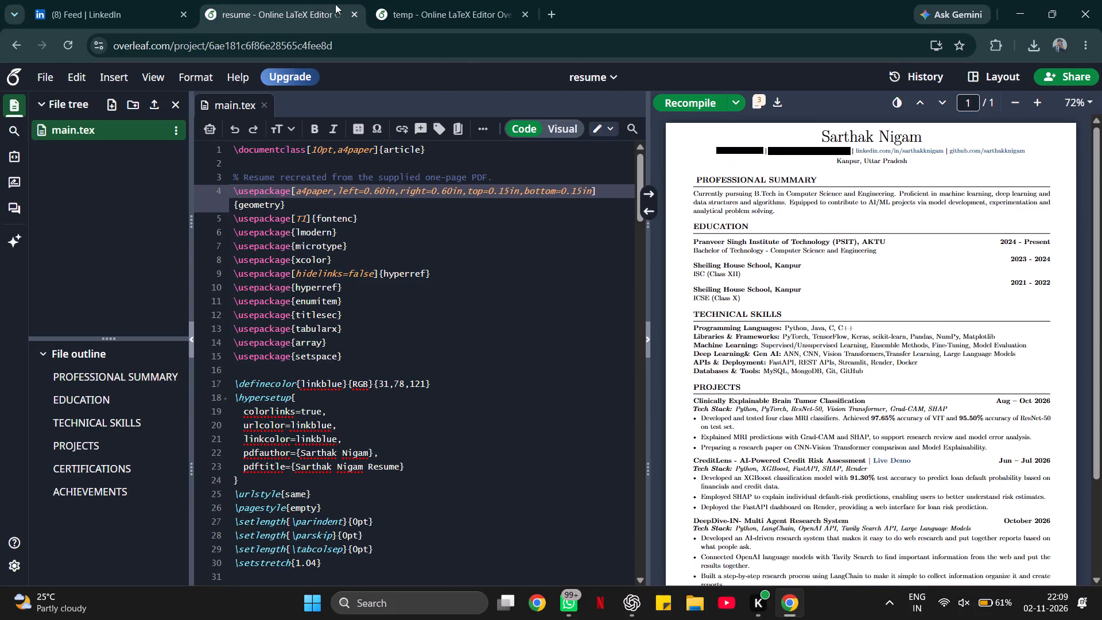
pyautogui.click(491, 0)
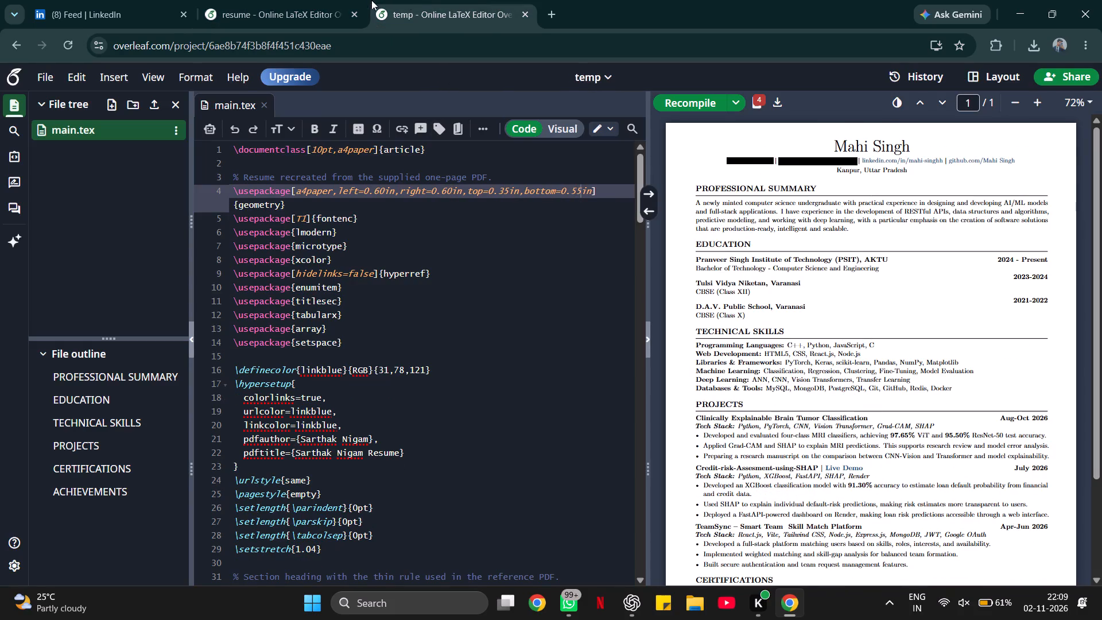
pyautogui.click(320, 3)
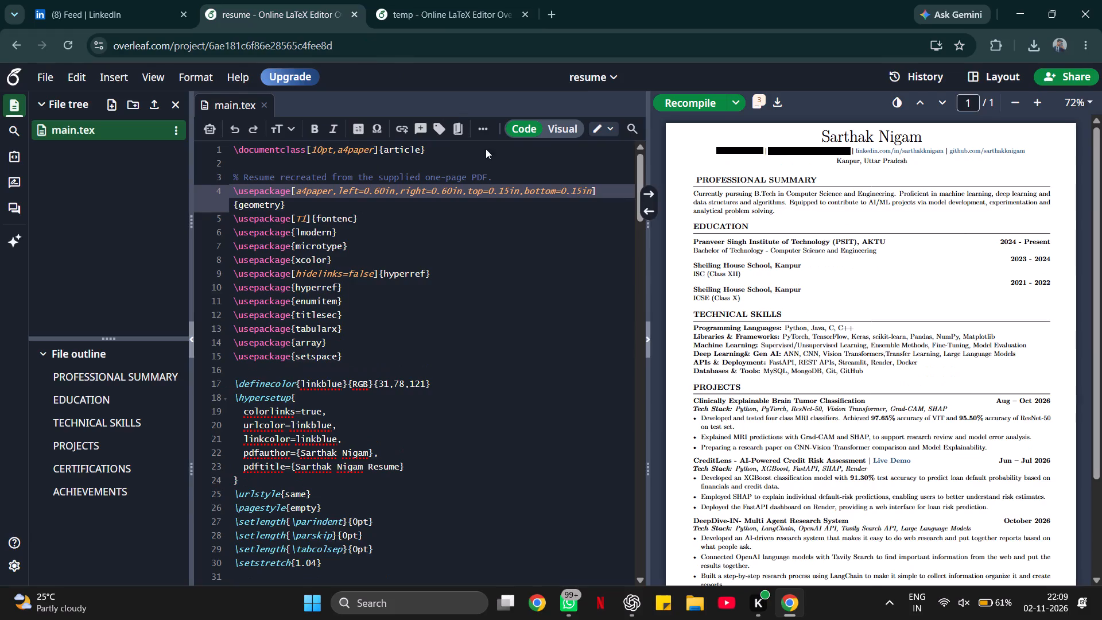
pyautogui.click(503, 191)
pyautogui.press('BackSpace')
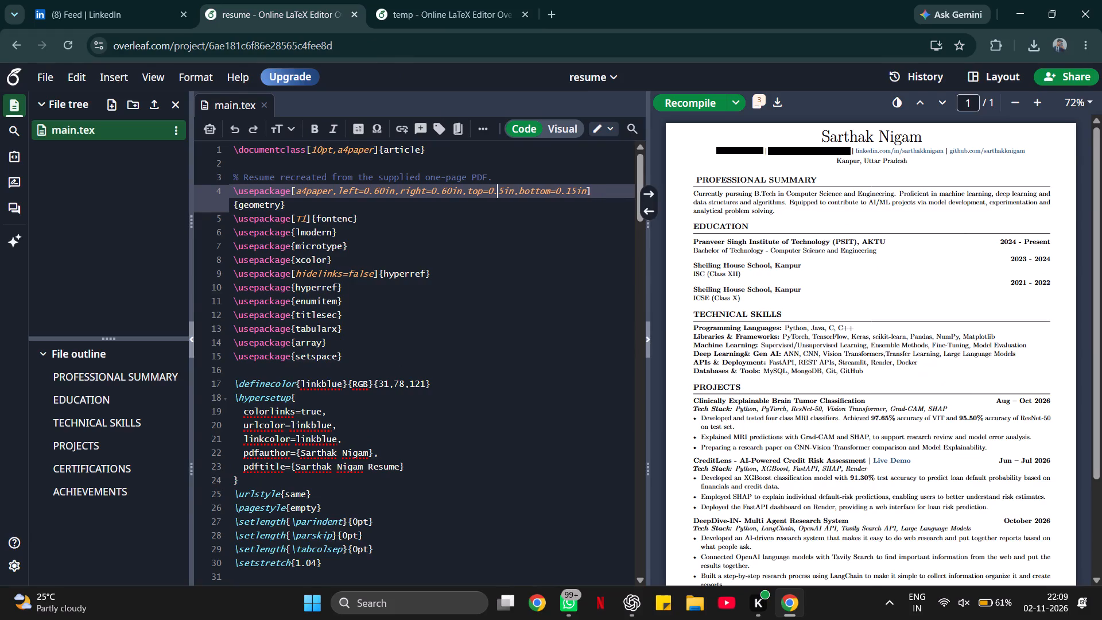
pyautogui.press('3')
pyautogui.click(574, 190)
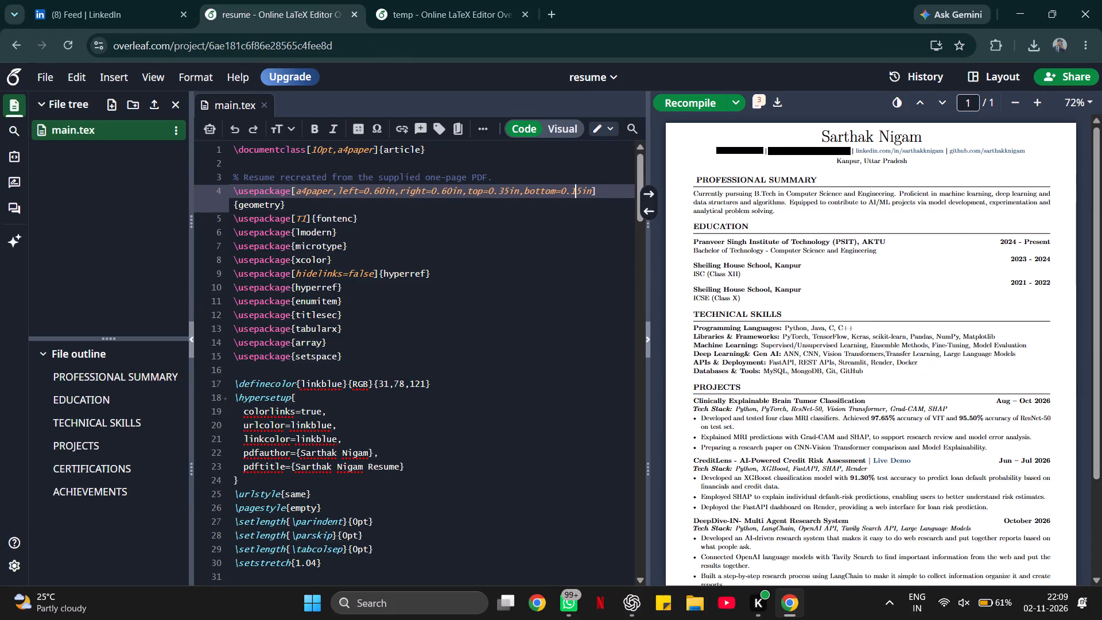
pyautogui.press('BackSpace')
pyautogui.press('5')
pyautogui.click(684, 107)
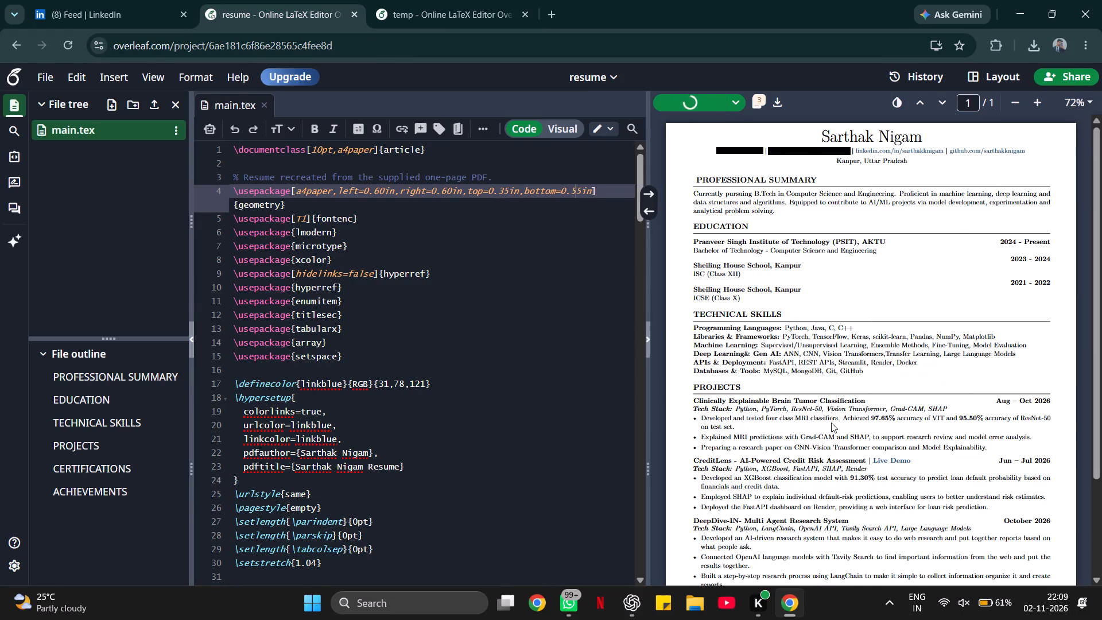
# Examine the recompiled resume PDF's page fit and compare it with the temp project's PDF and preamble spacing settings.
pyautogui.scroll(-5, 833, 413)
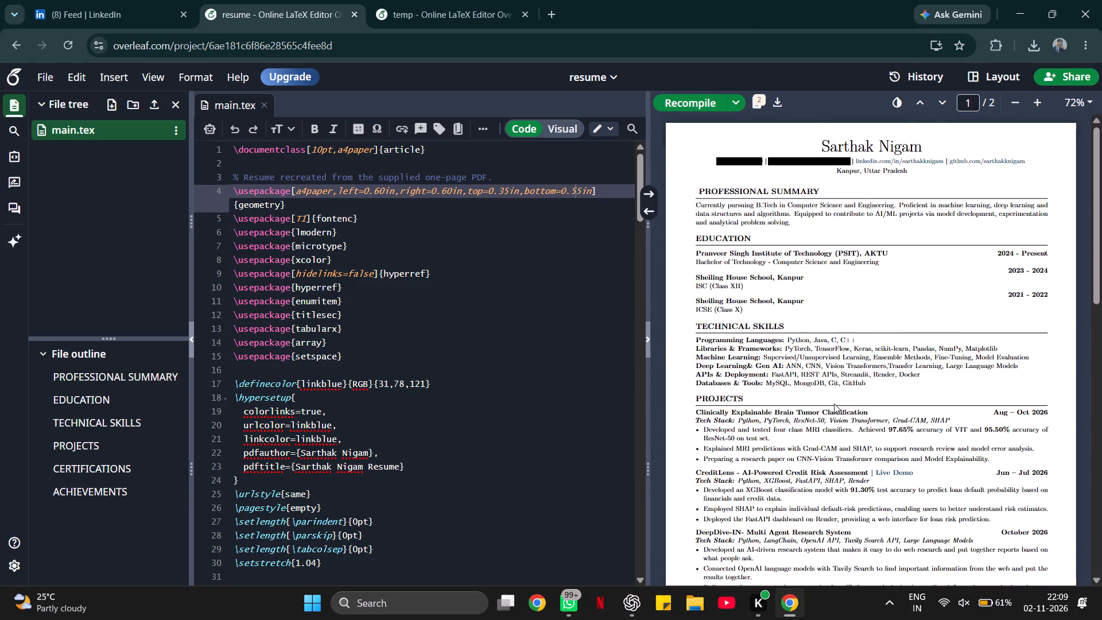
pyautogui.scroll(-10, 834, 404)
pyautogui.scroll(7, 834, 401)
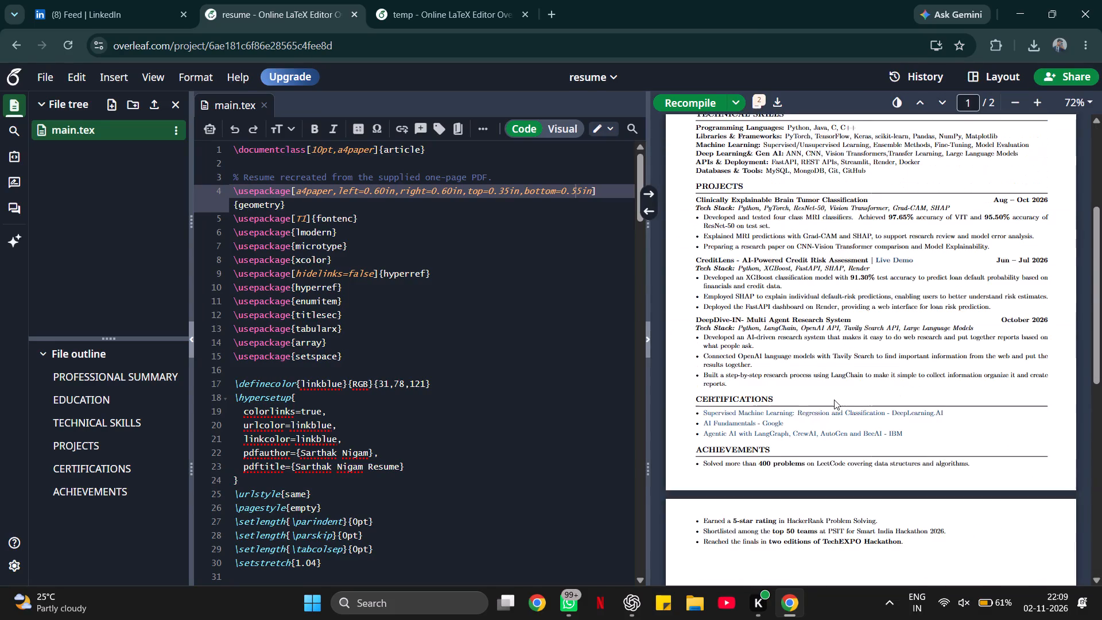
pyautogui.scroll(4, 834, 400)
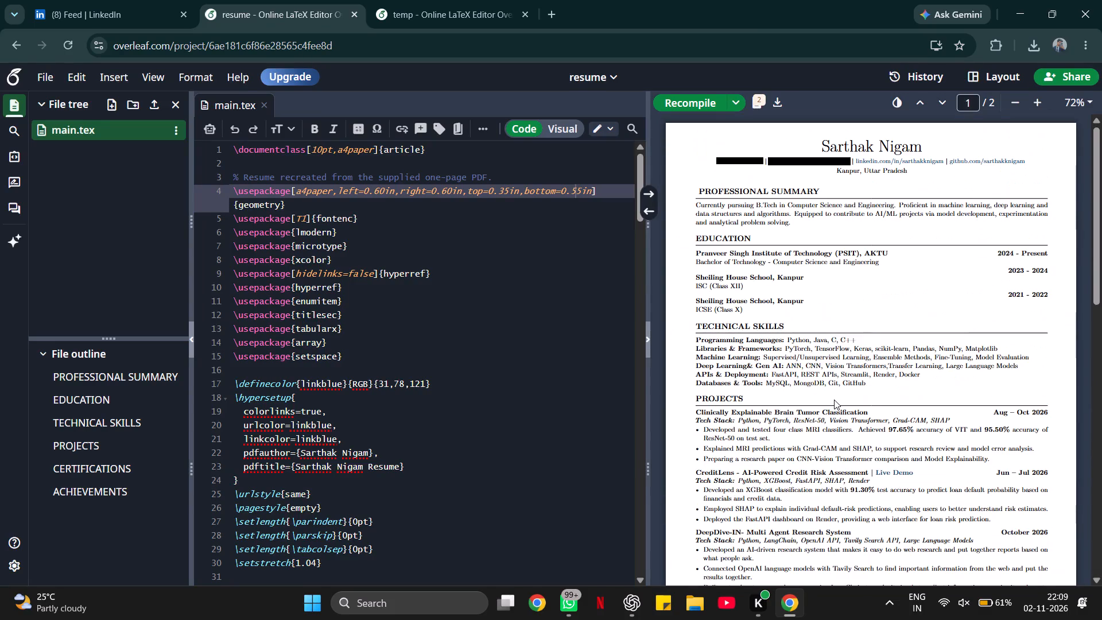
pyautogui.click(441, 0)
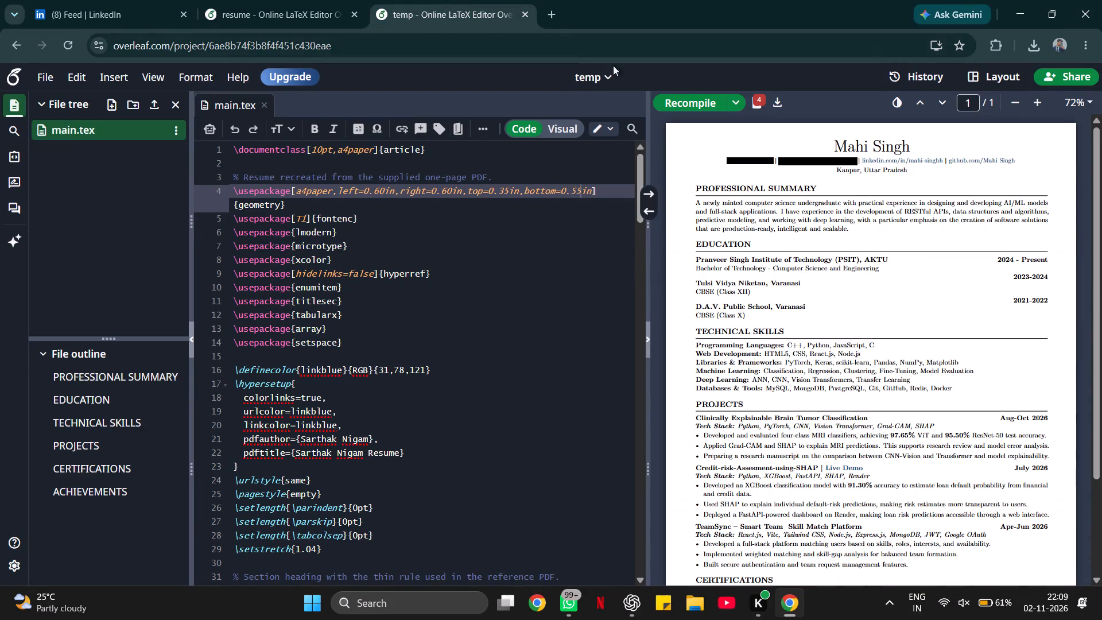
pyautogui.click(299, 0)
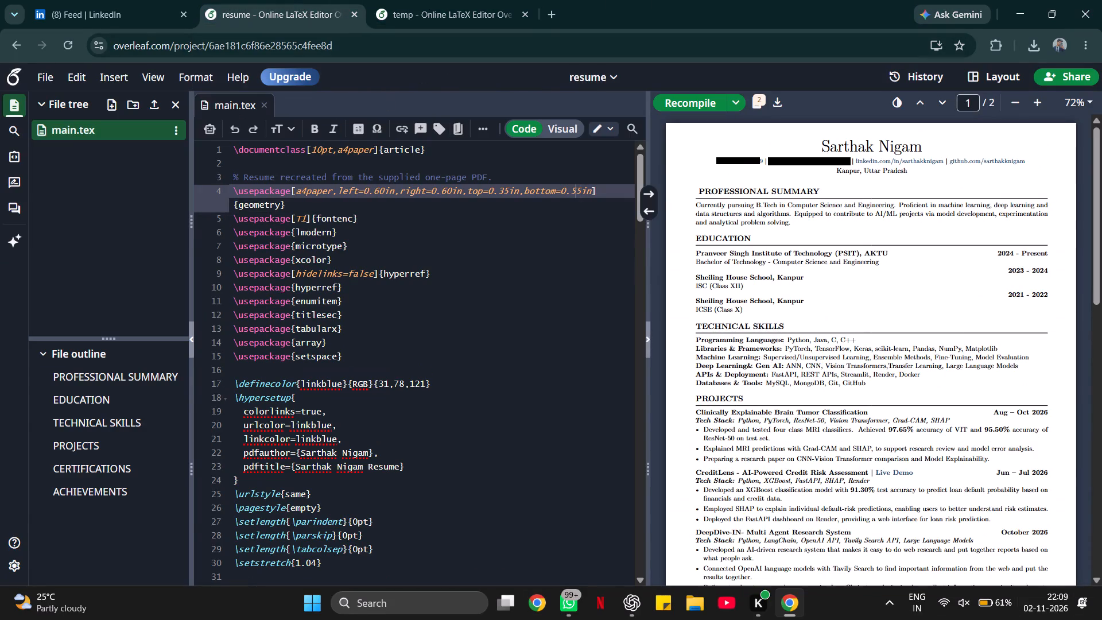
pyautogui.scroll(-10, 932, 400)
pyautogui.scroll(5, 932, 402)
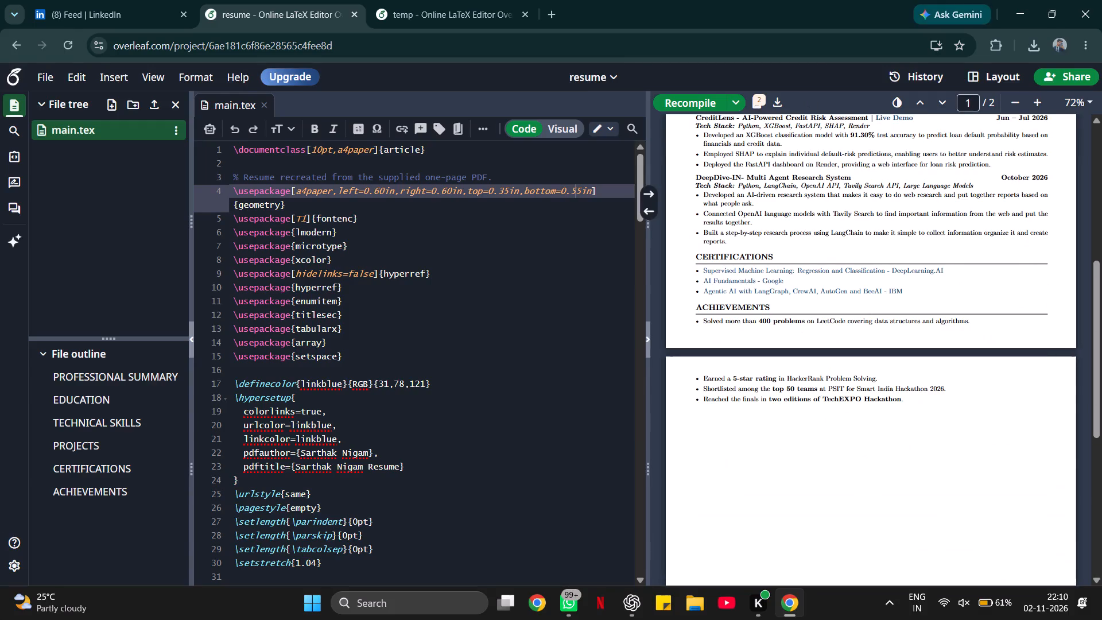
pyautogui.click(470, 0)
pyautogui.scroll(-4, 529, 464)
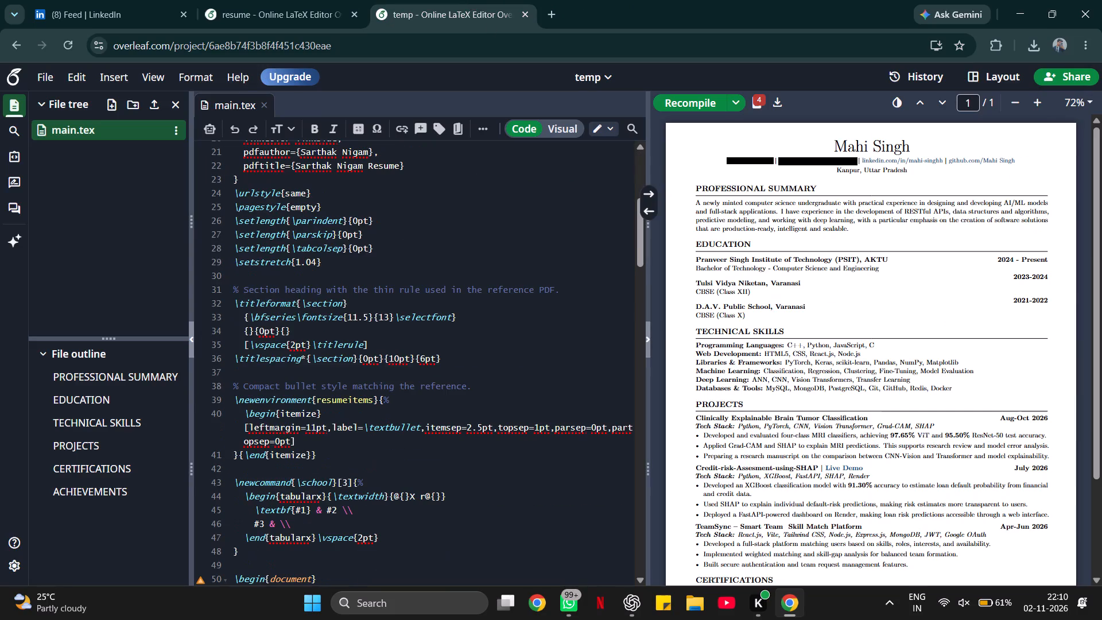
pyautogui.scroll(5, 526, 462)
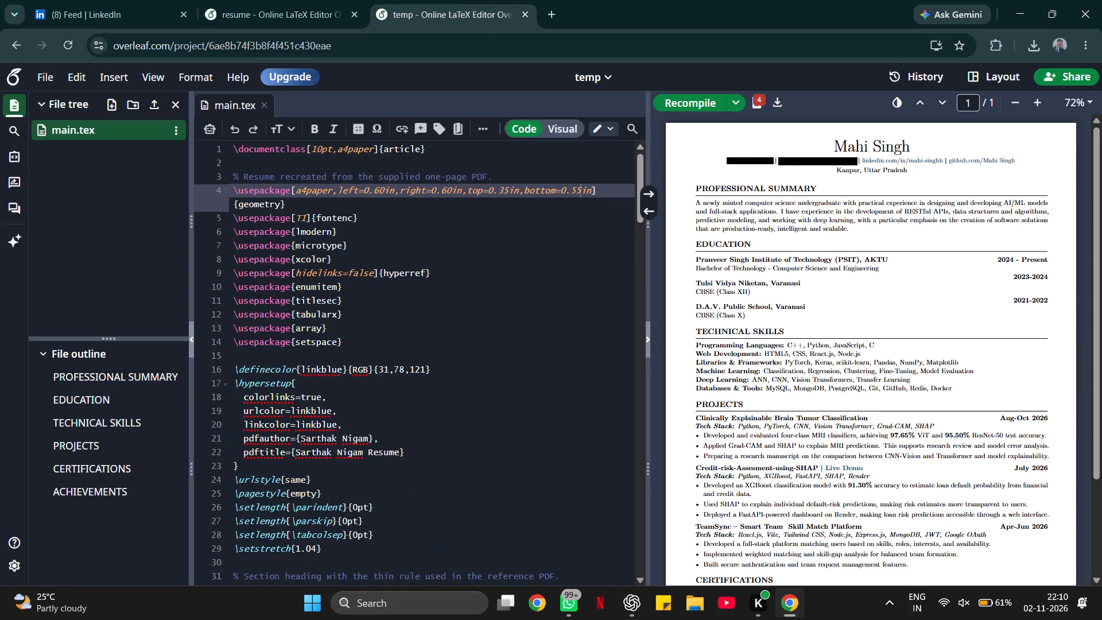
# Examine the temp project's source from the preamble through the Education and Projects sections, locating the code behind the 2021-2022 date.
pyautogui.scroll(3, 526, 462)
pyautogui.scroll(-12, 526, 462)
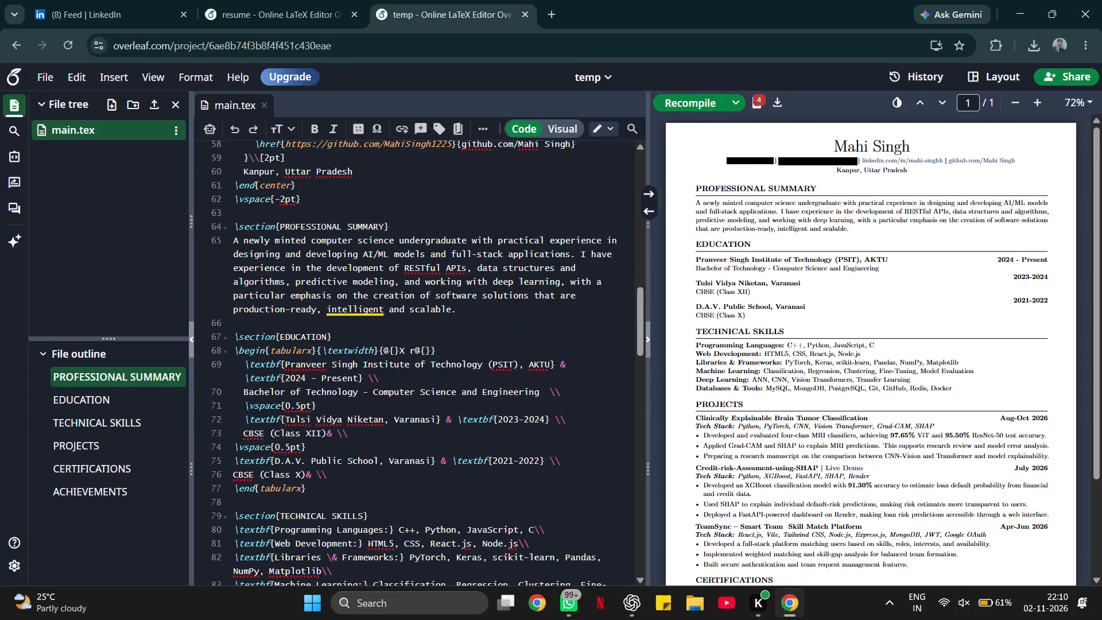
pyautogui.scroll(-1, 526, 462)
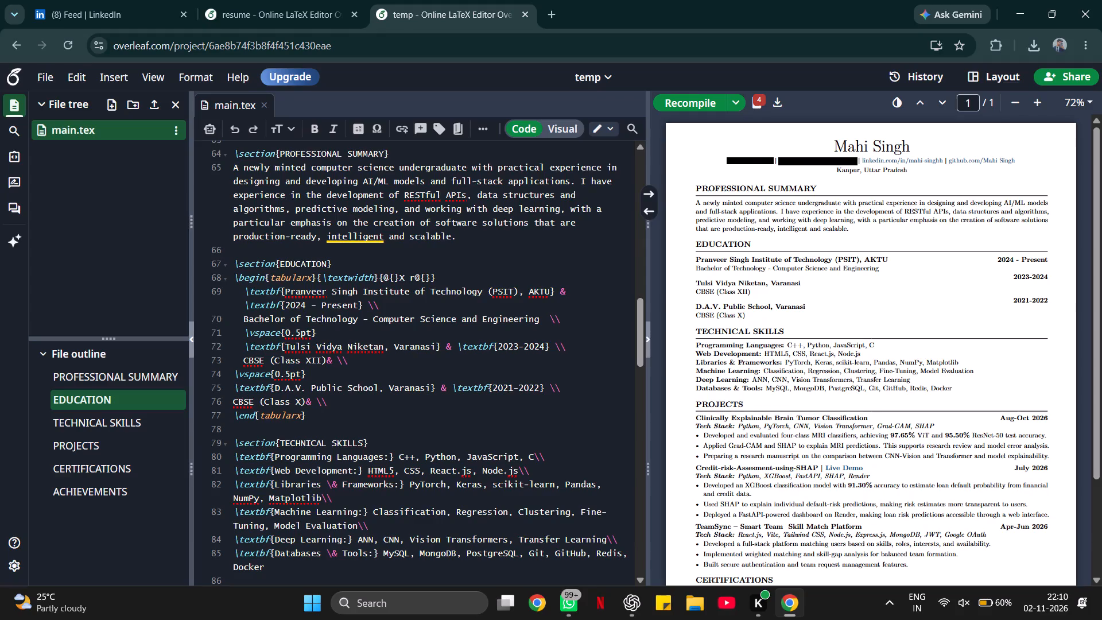
pyautogui.doubleClick(1042, 299)
pyautogui.tripleClick(1042, 299)
pyautogui.tripleClick(1042, 299)
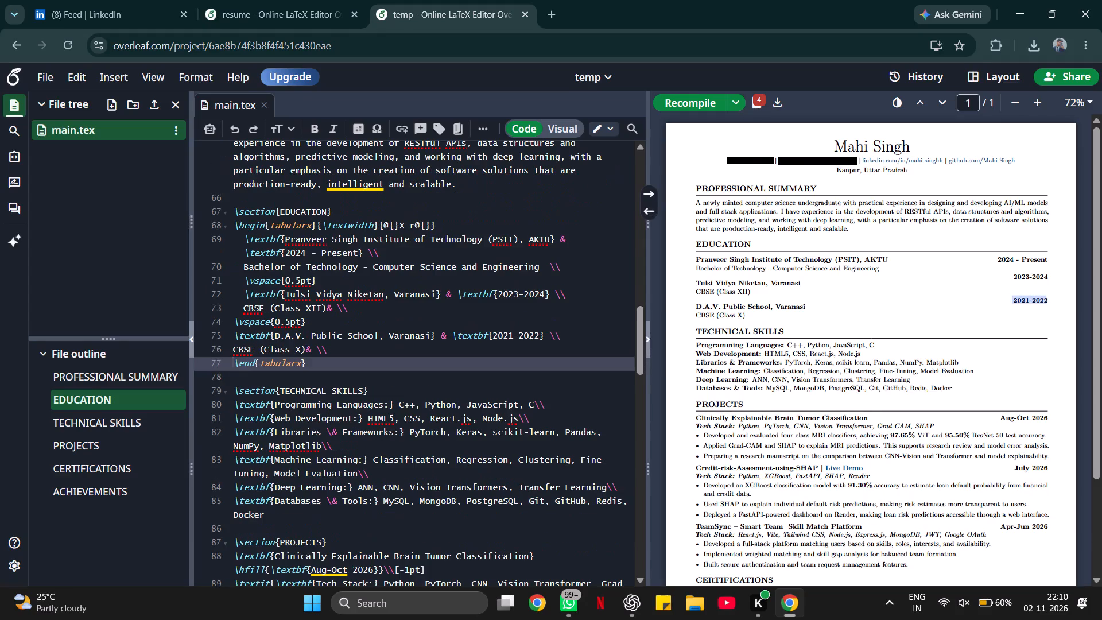
pyautogui.scroll(-5, 409, 475)
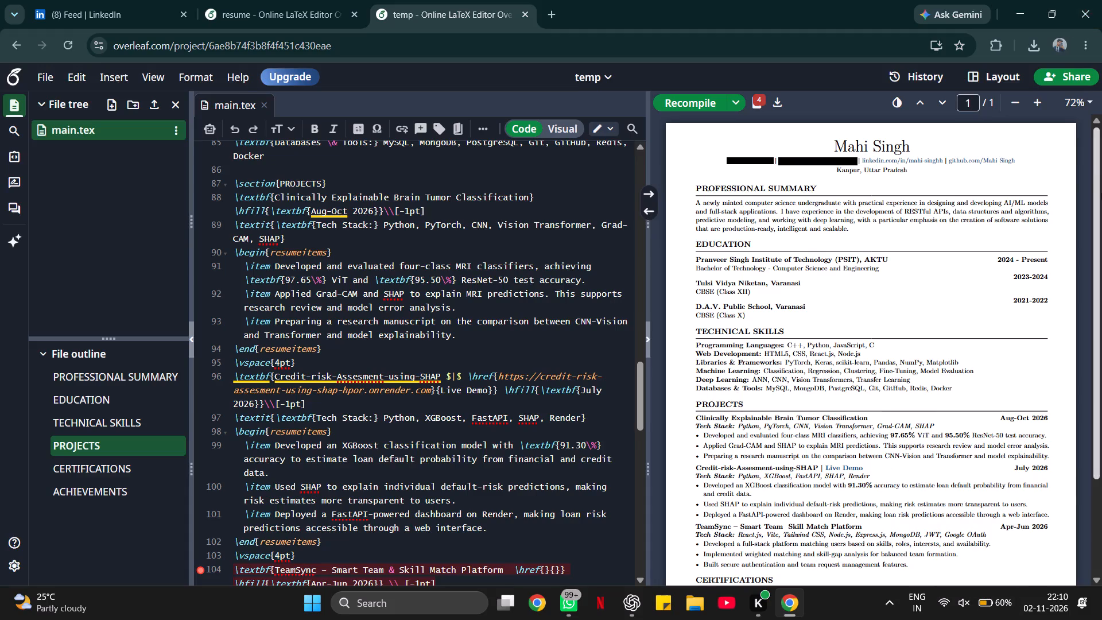
pyautogui.scroll(11, 483, 464)
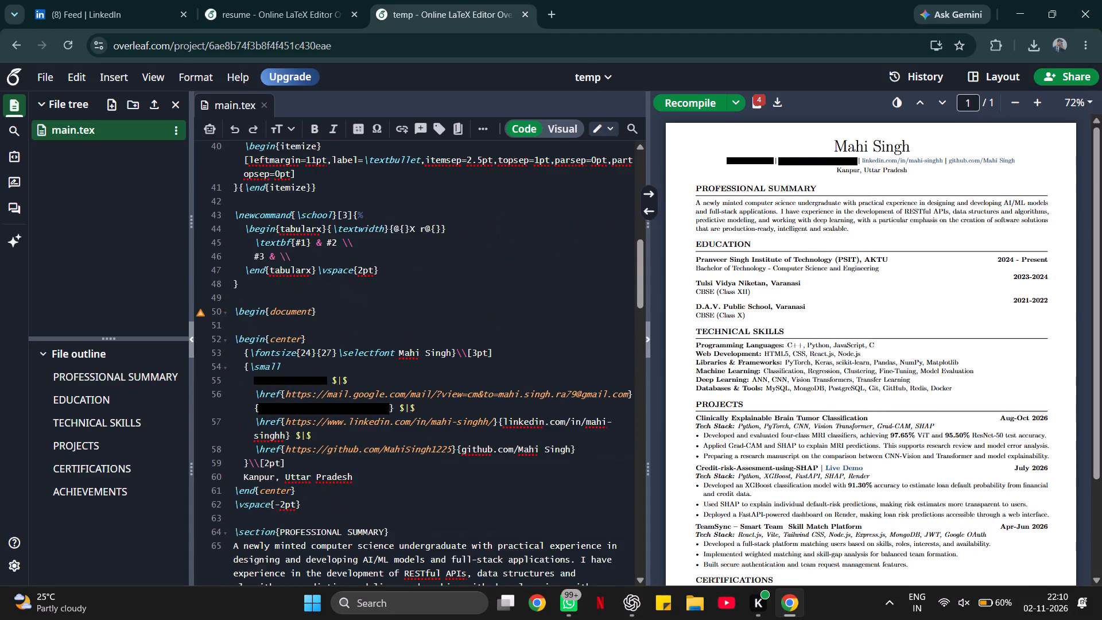
# Recompile the temp project and download its resume PDF.
pyautogui.click(695, 94)
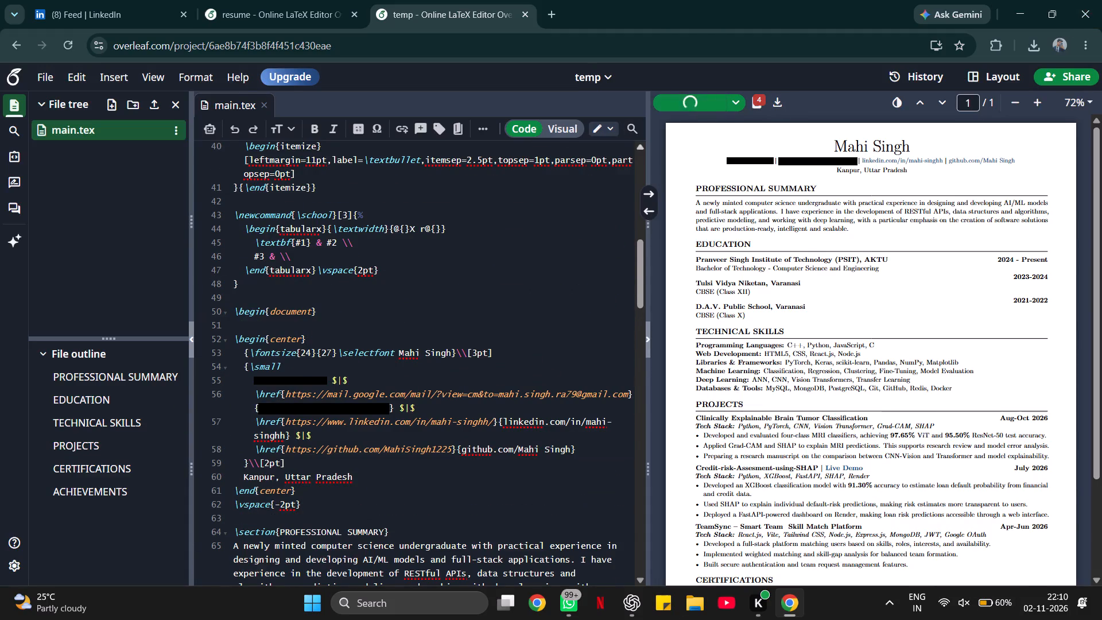
pyautogui.scroll(9, 392, 312)
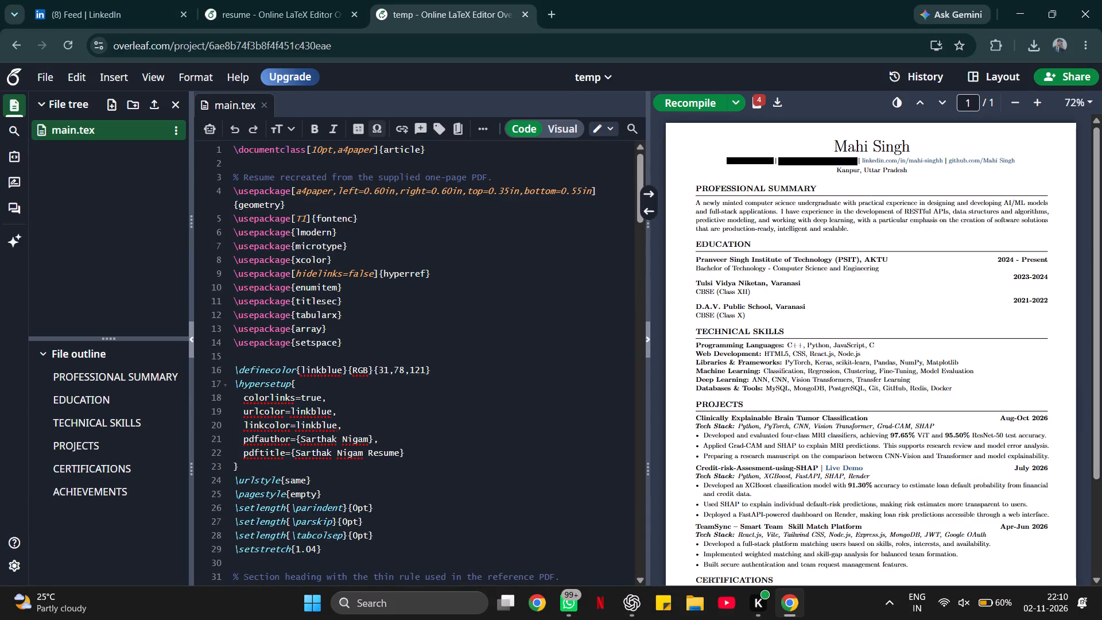
pyautogui.scroll(4, 499, 321)
pyautogui.click(771, 102)
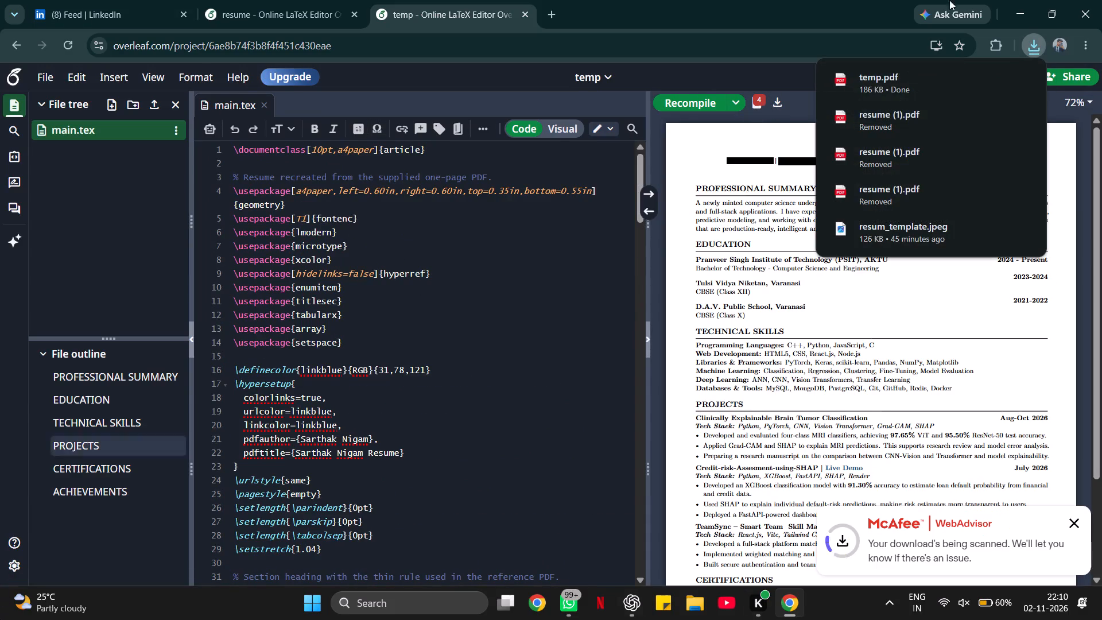
# Close the temp and resume project tabs and the browser window.
pyautogui.click(526, 20)
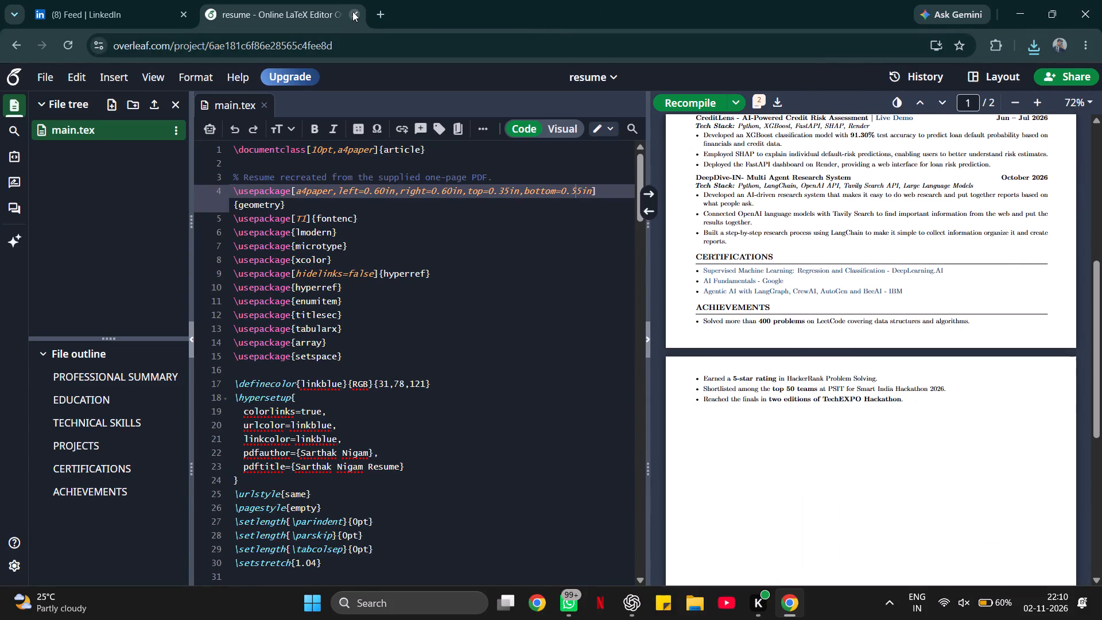
pyautogui.click(352, 11)
pyautogui.click(1101, 0)
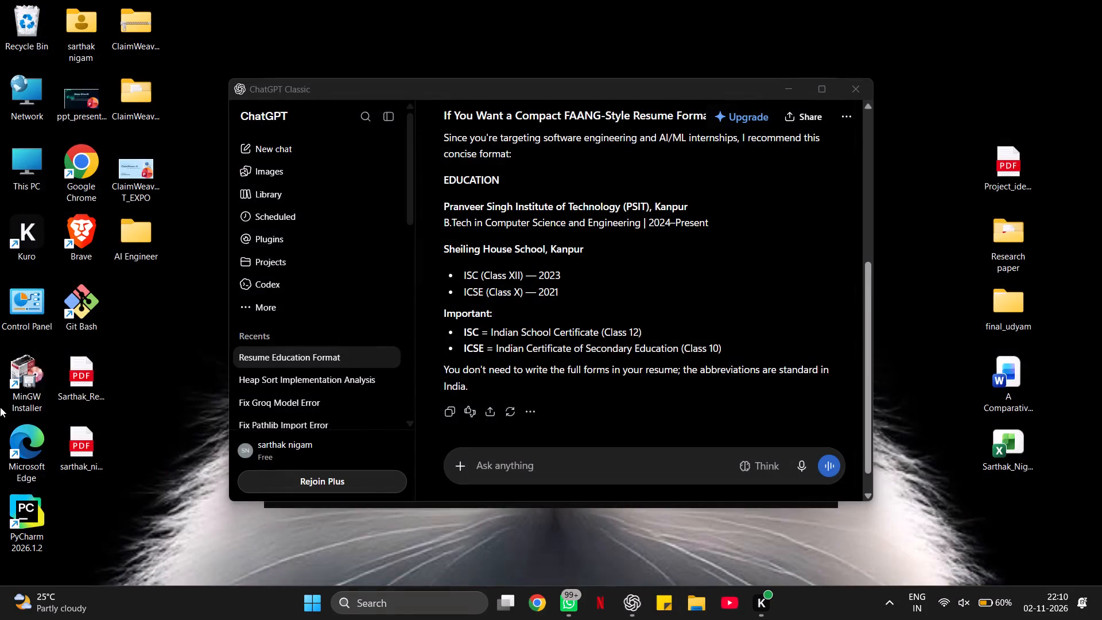
# In the Downloads folder, rename the temp PDF to the resume owner's name in lowercase with an underscore, and close the folder window.
pyautogui.click(137, 394)
pyautogui.doubleClick(32, 175)
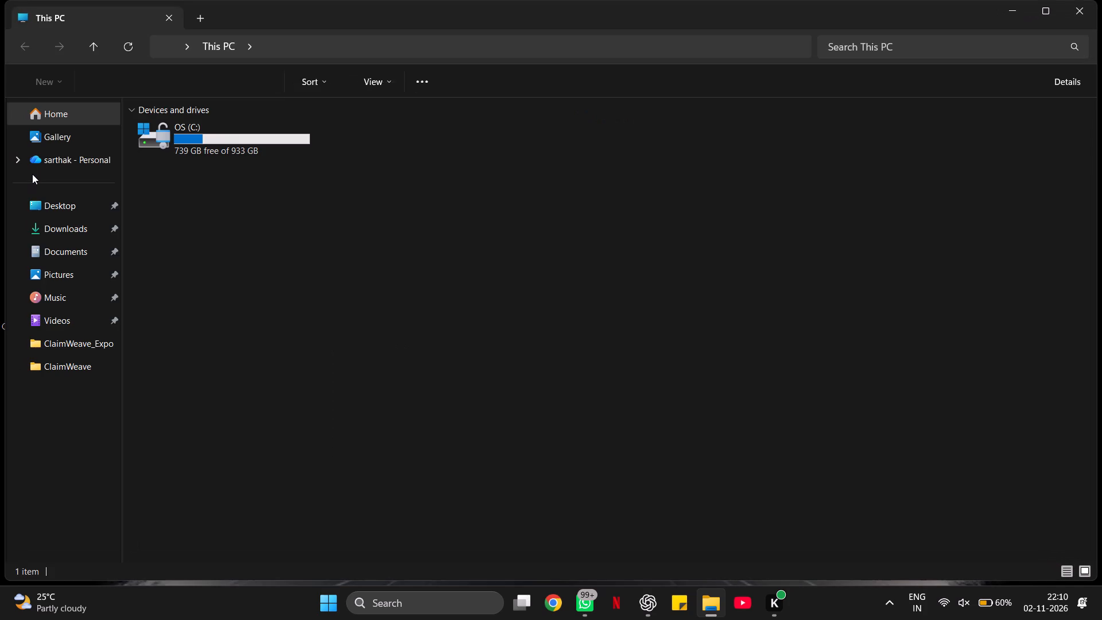
pyautogui.click(49, 227)
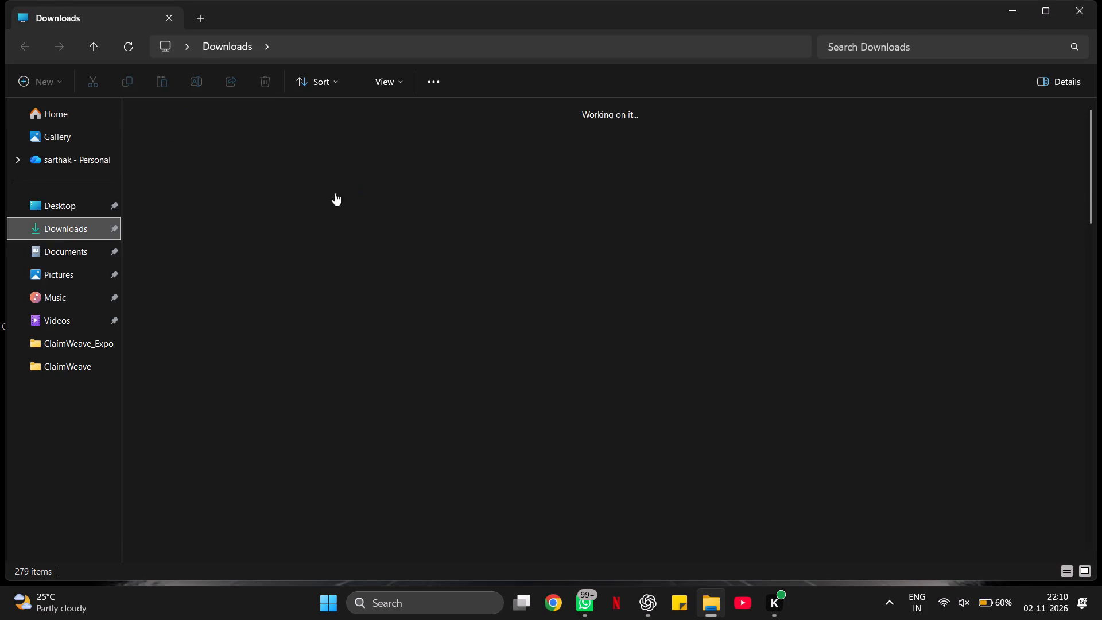
pyautogui.click(291, 138)
pyautogui.rightClick(291, 138)
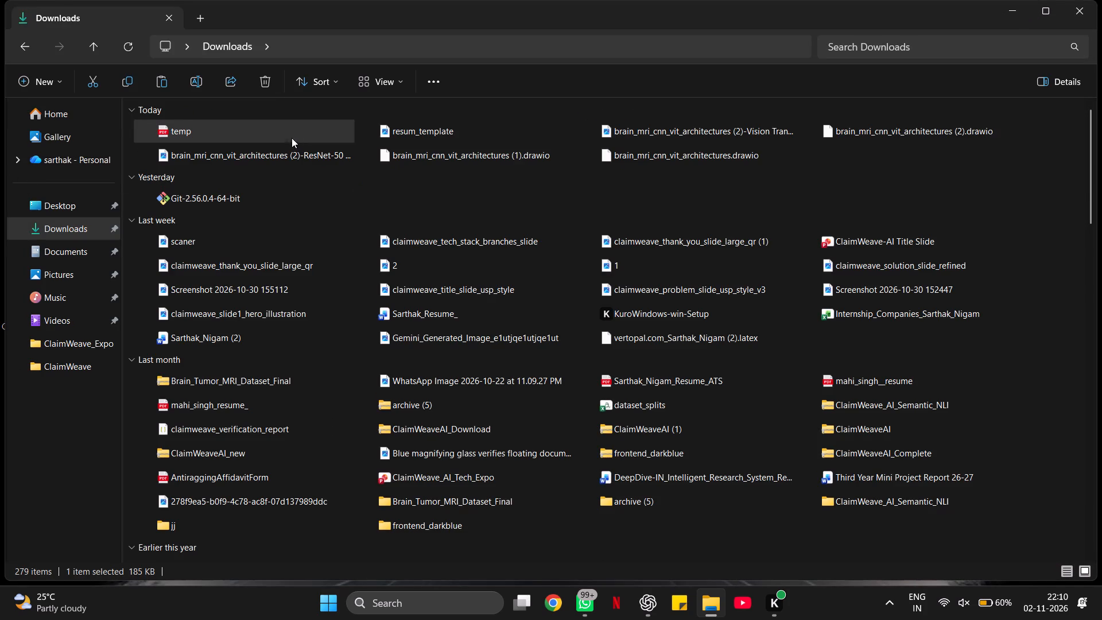
pyautogui.click(415, 170)
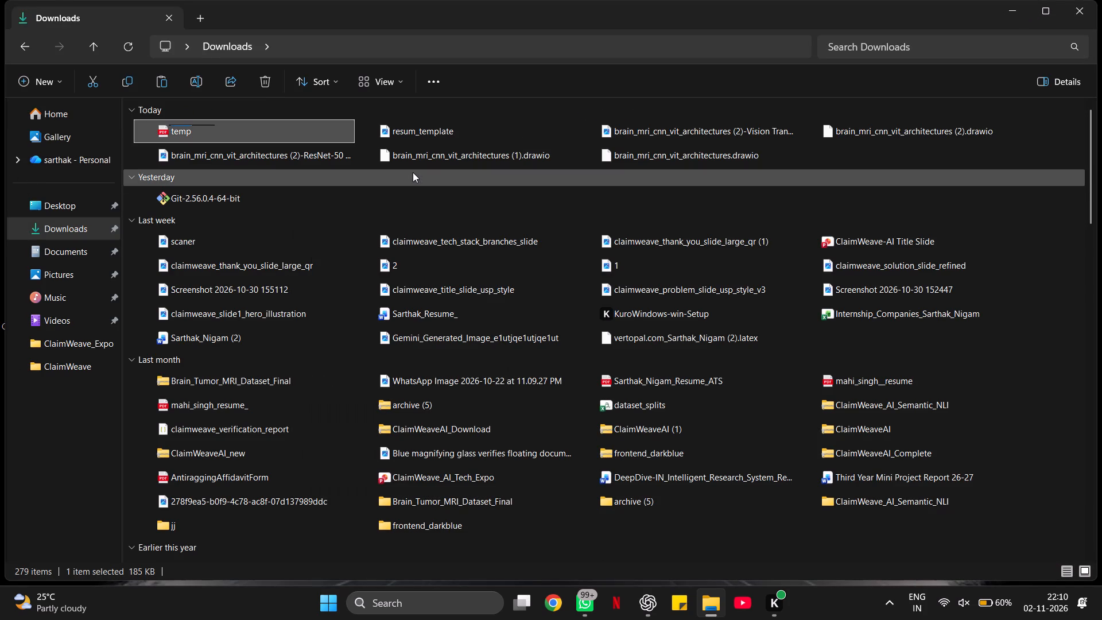
pyautogui.press('BackSpace')
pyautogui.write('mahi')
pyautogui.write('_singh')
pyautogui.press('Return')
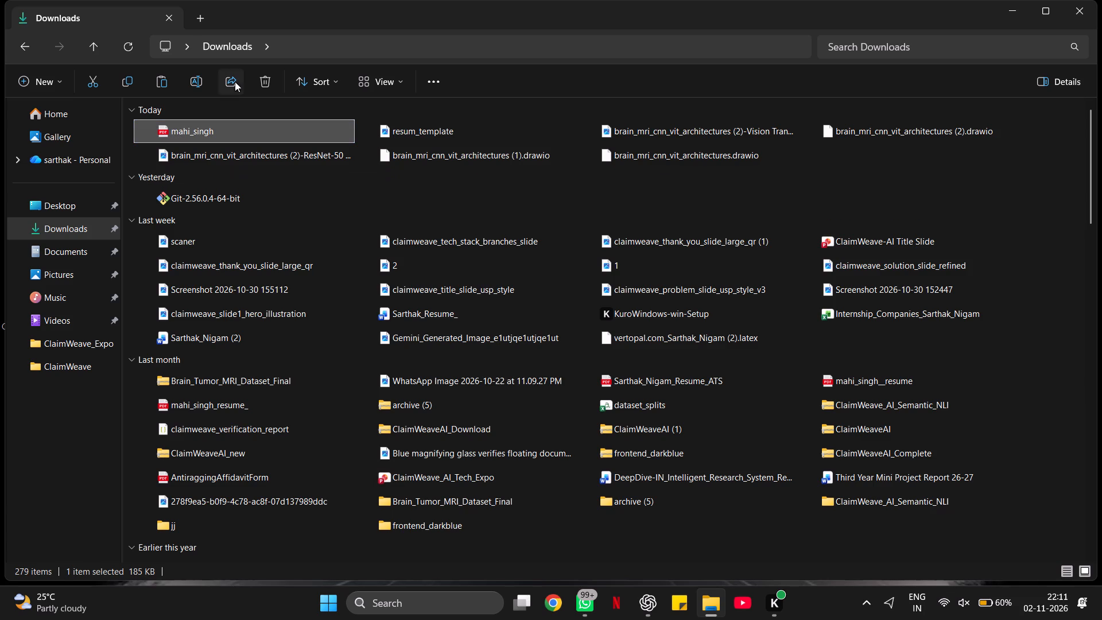
pyautogui.click(1088, 10)
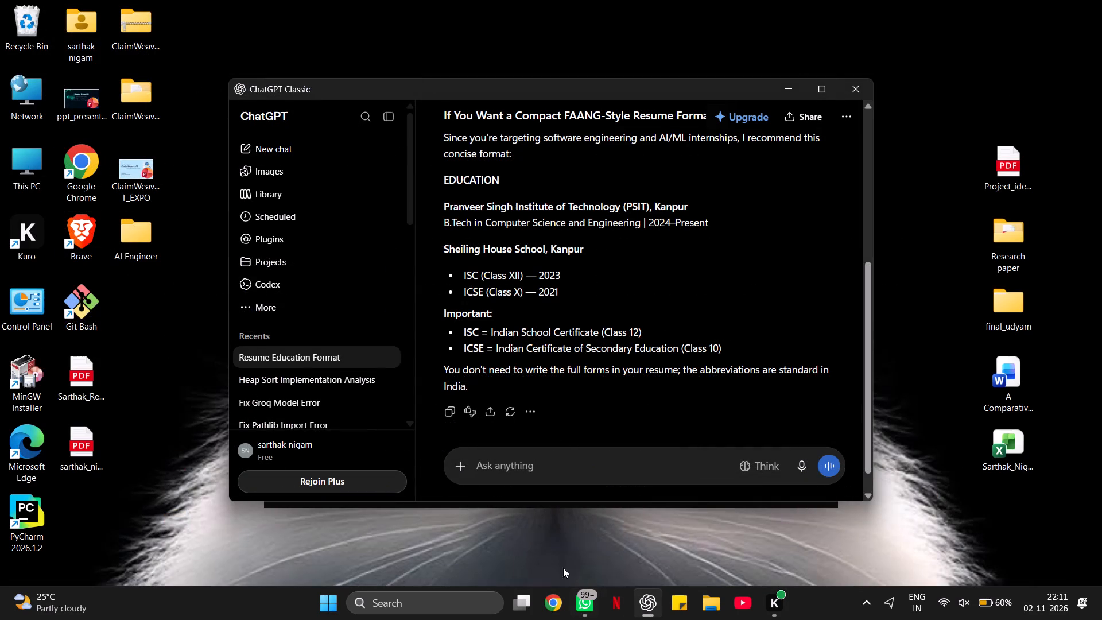
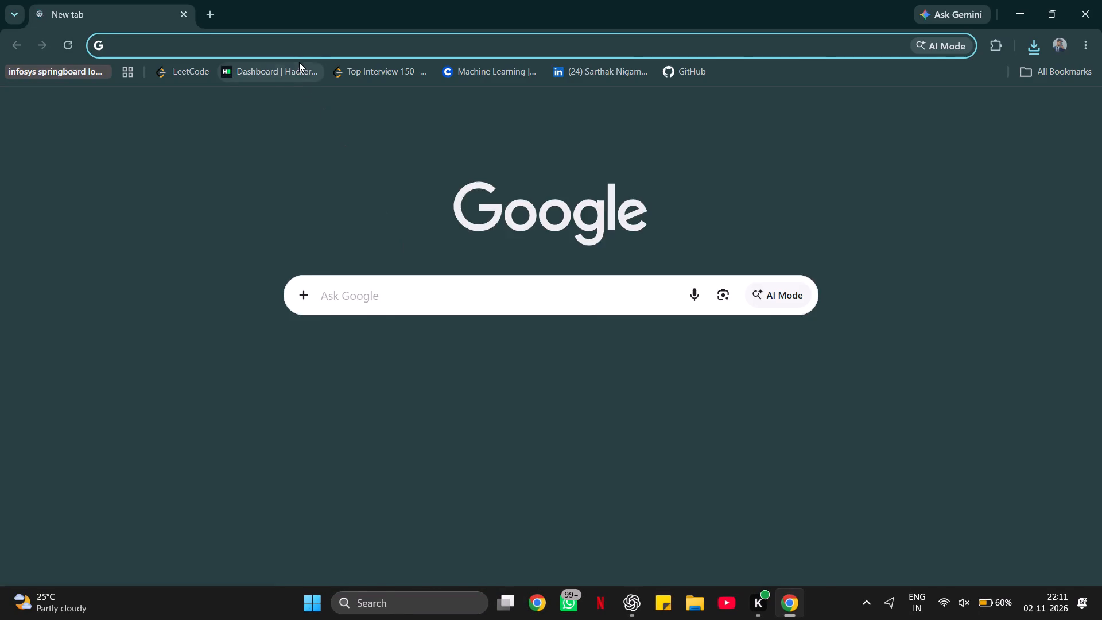
# Open the resume project from the Overleaf projects list.
pyautogui.press('o')
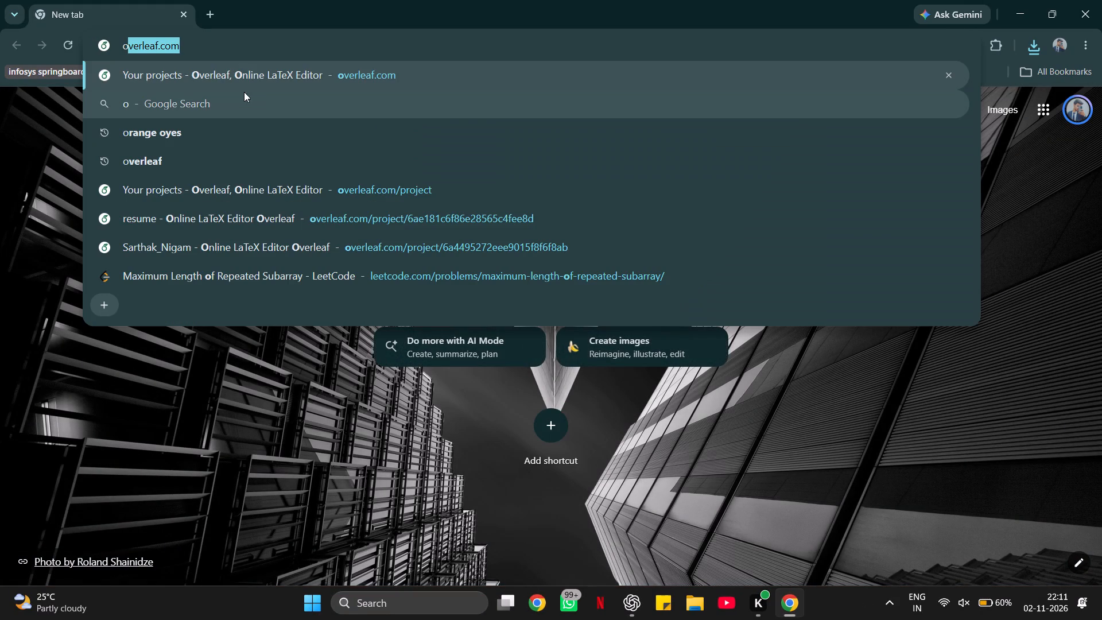
pyautogui.click(245, 83)
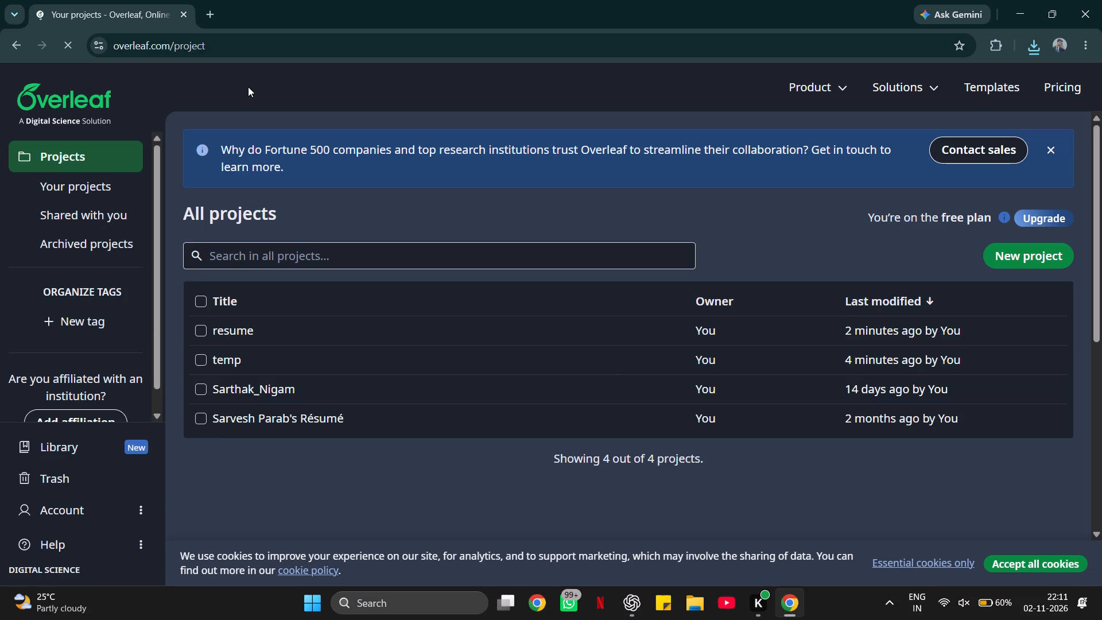
pyautogui.click(231, 325)
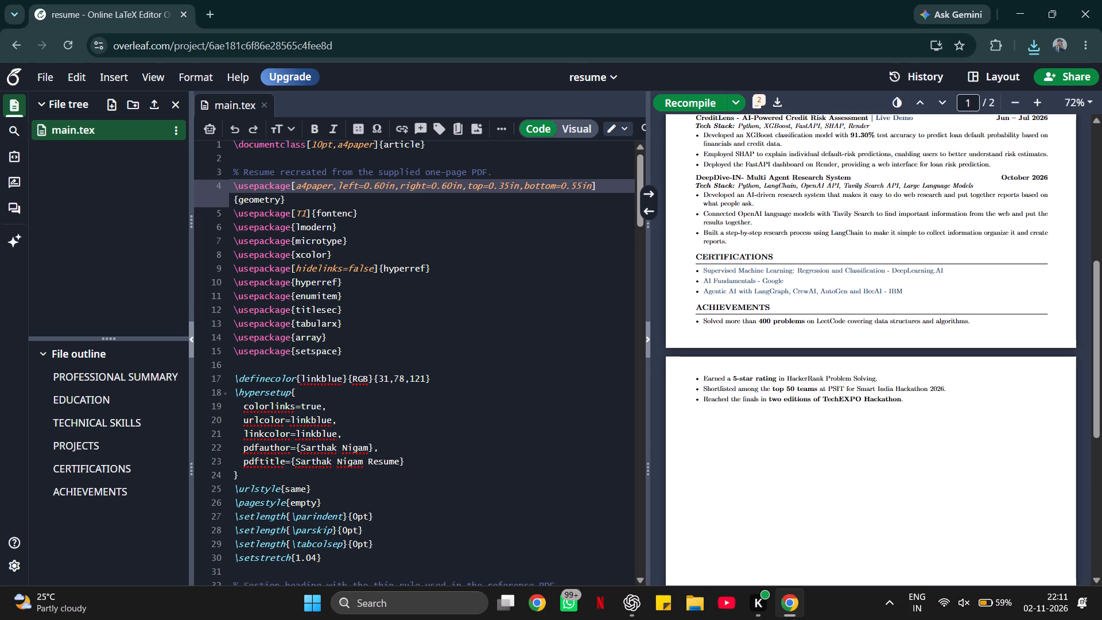
pyautogui.click(533, 355)
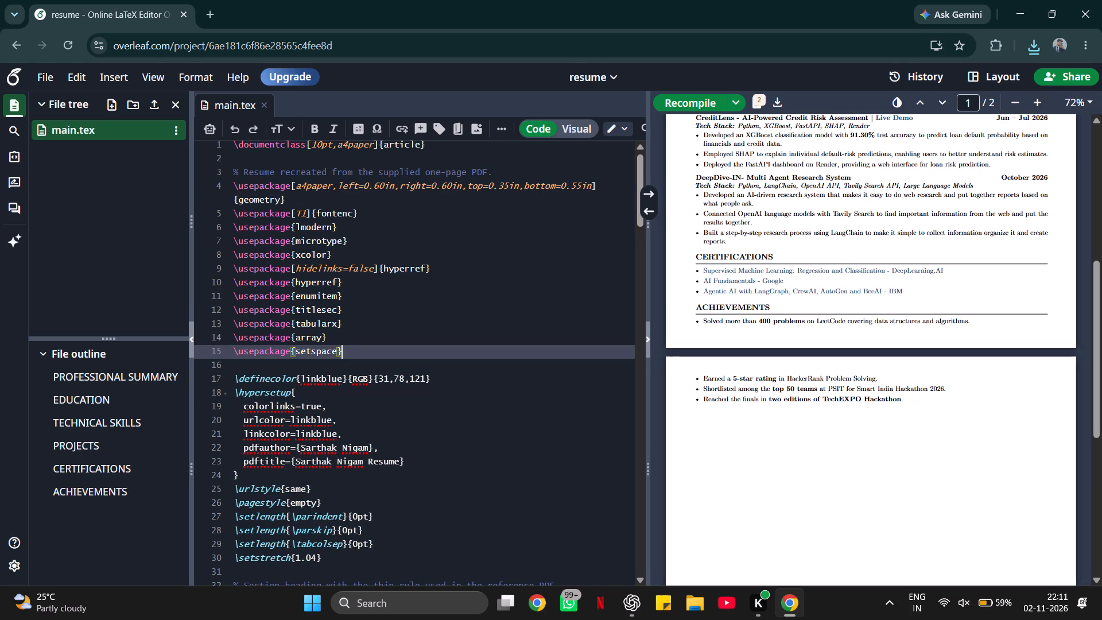